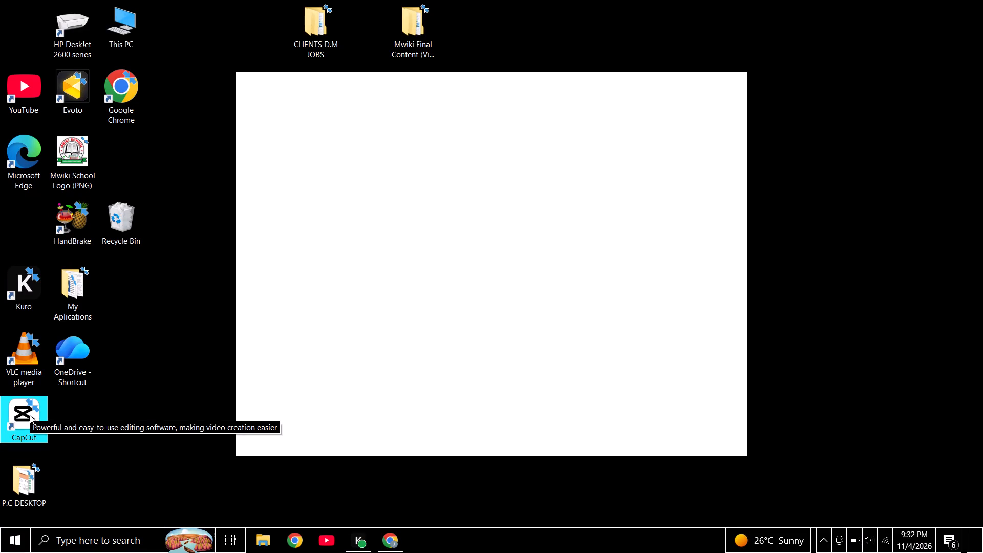
Launch CapCut from its desktop shortcut.
click(92, 419)
double_click(34, 417)
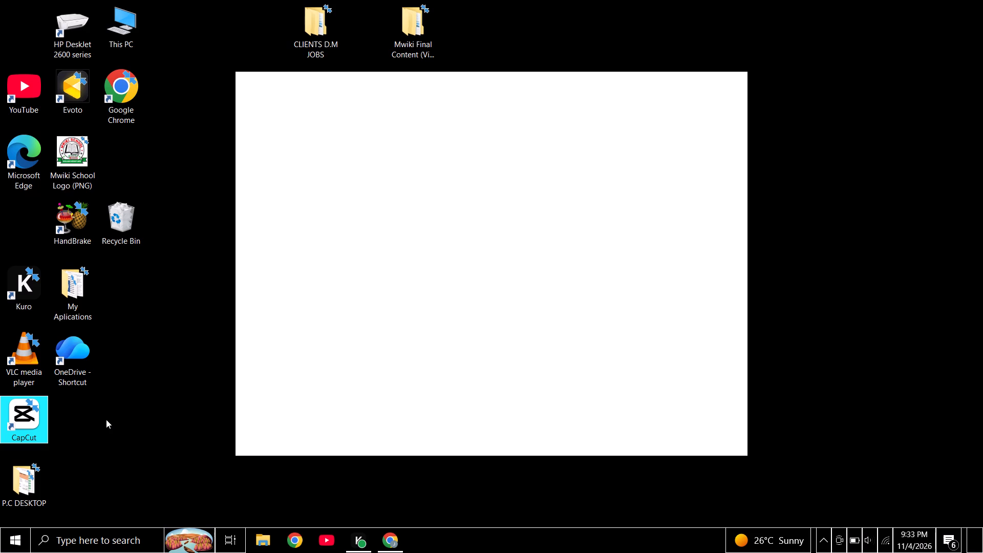
click(119, 415)
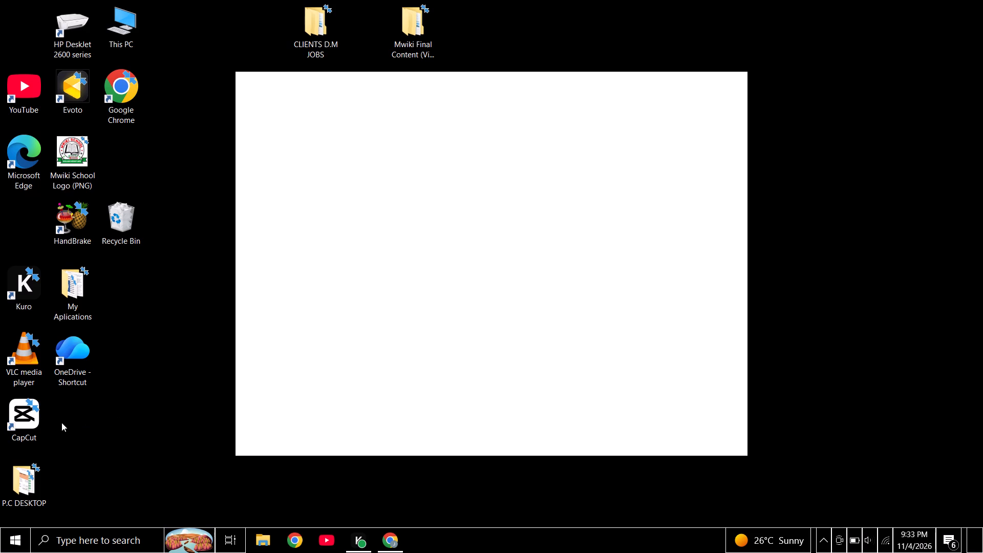
double_click(36, 415)
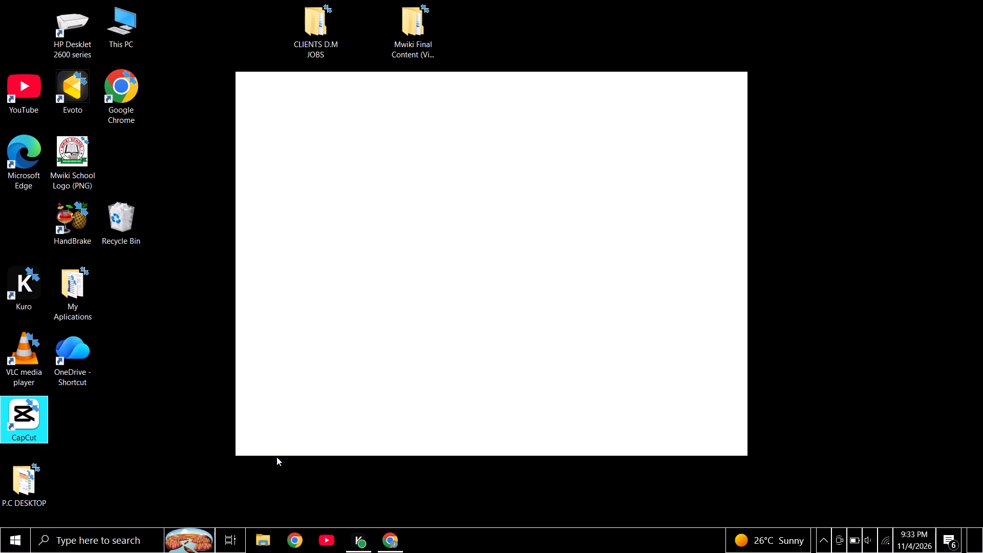
click(187, 433)
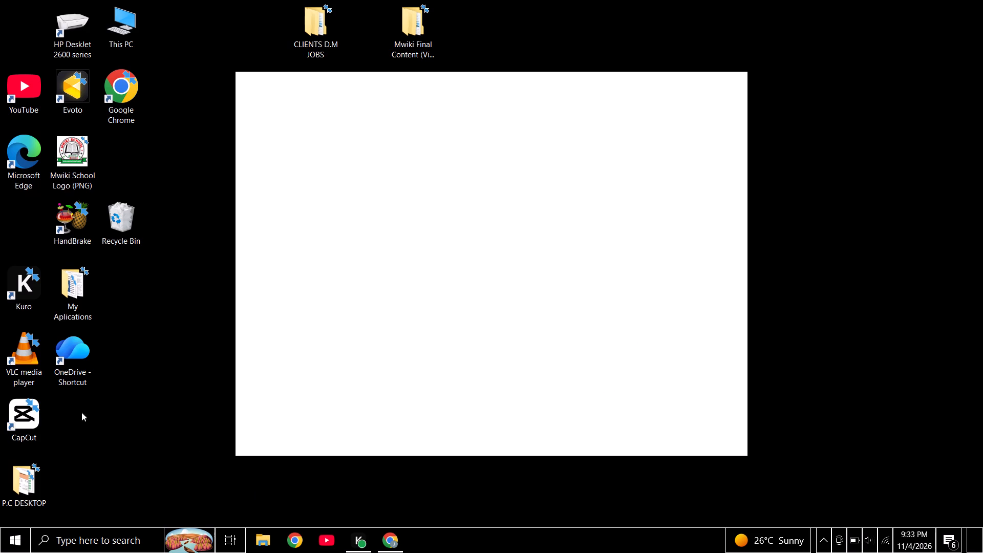
click(28, 419)
double_click(28, 419)
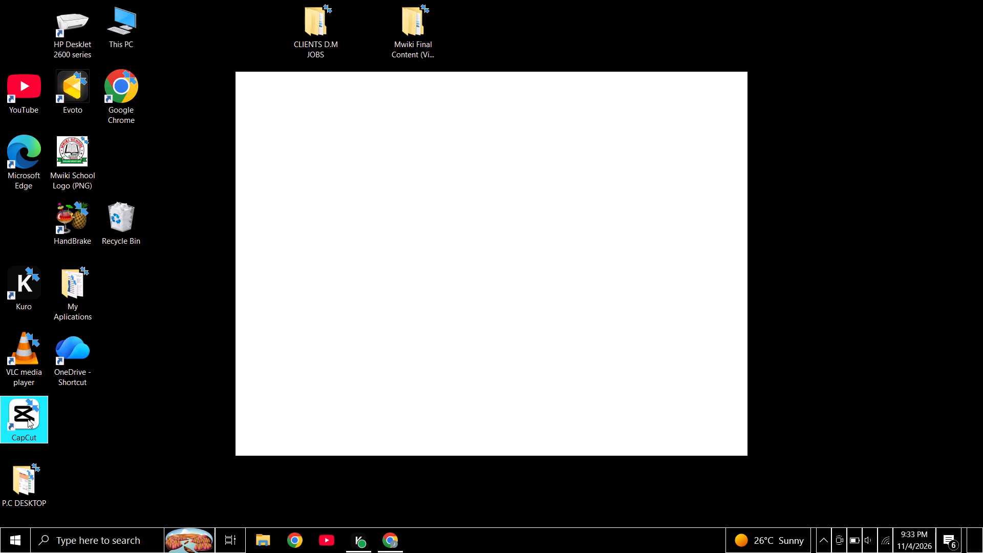
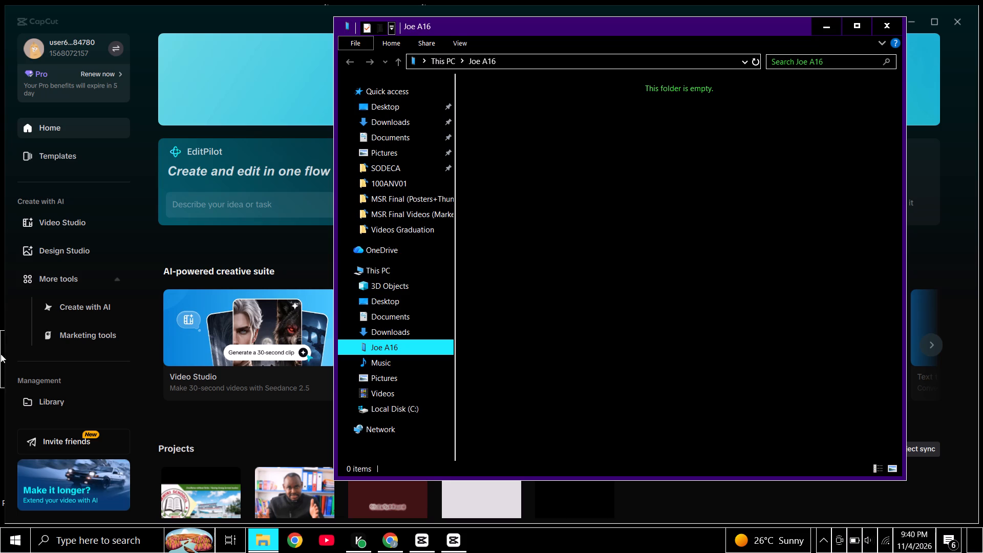
Close the empty File Explorer window and dismiss the Pro subscription offer covering the CapCut home screen.
click(882, 31)
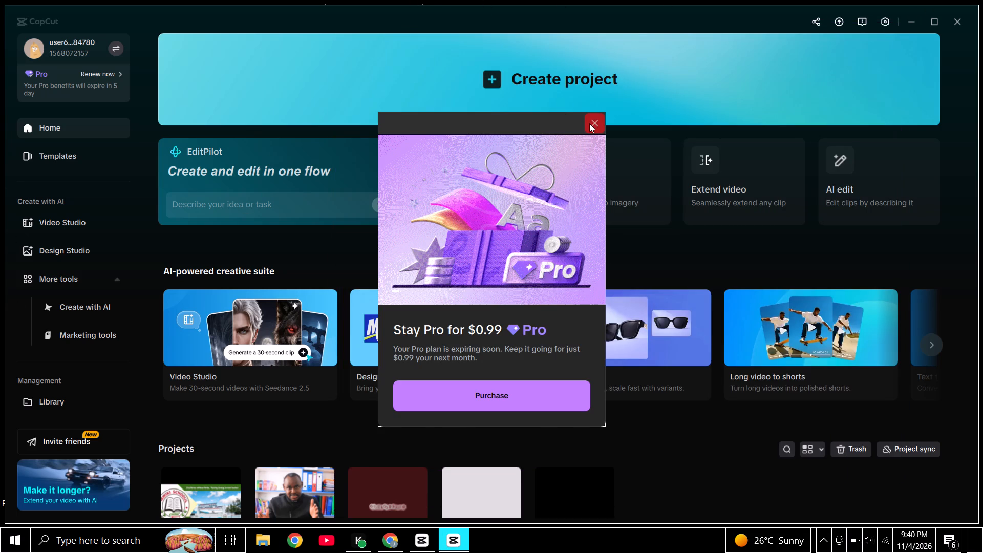
click(589, 123)
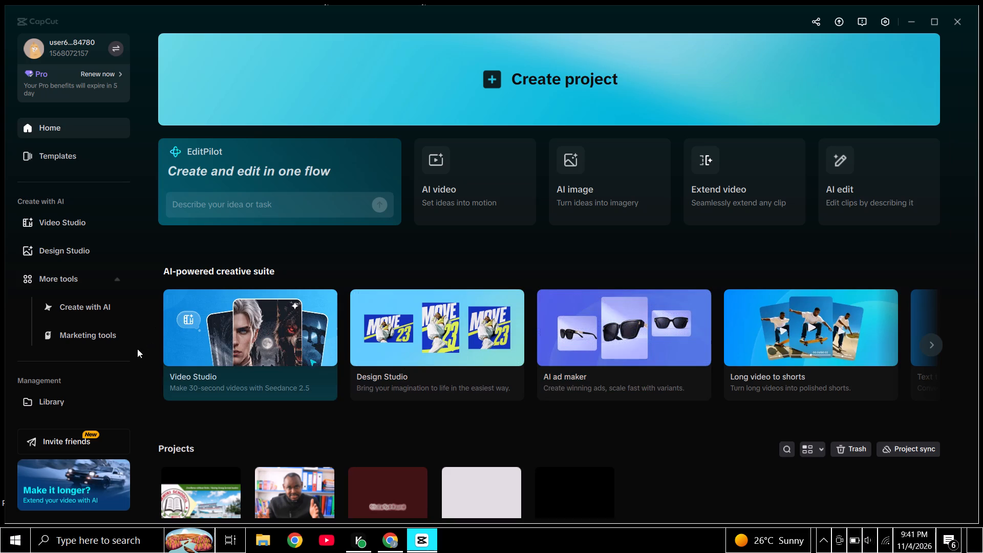
Look over the home screen down to the Projects section to review the existing projects, dismissing the project sync popup.
scroll(165, 336, down, 4)
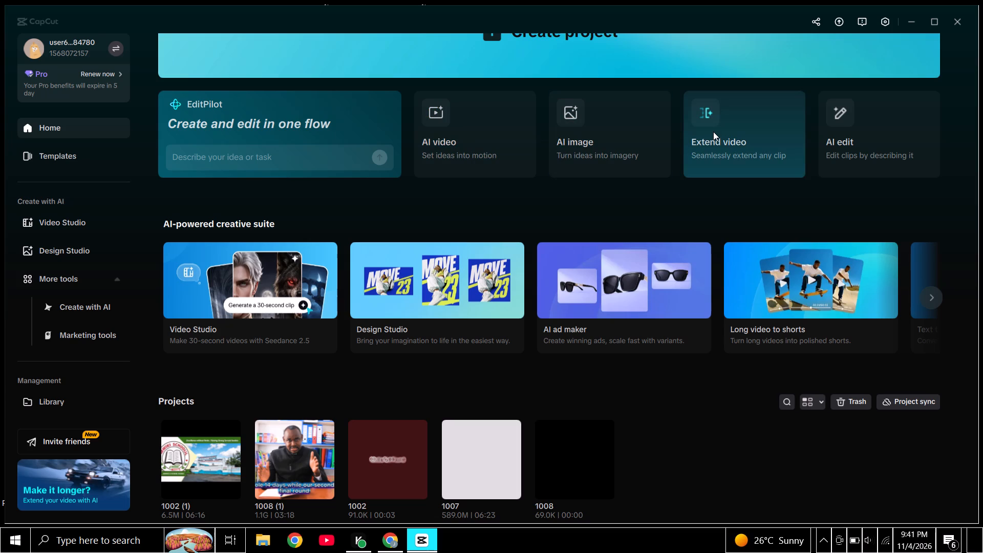
scroll(436, 230, down, 3)
scroll(281, 293, down, 5)
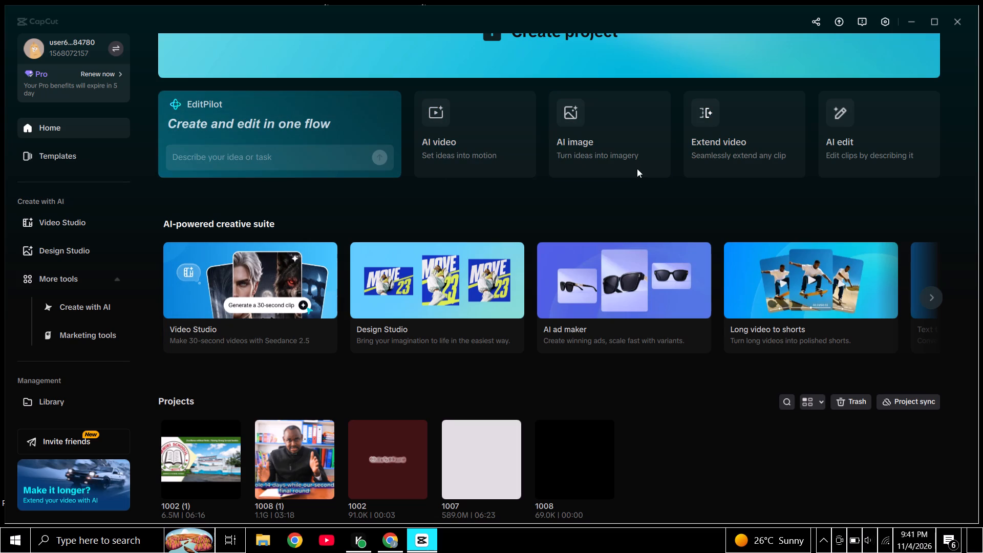
scroll(613, 332, down, 4)
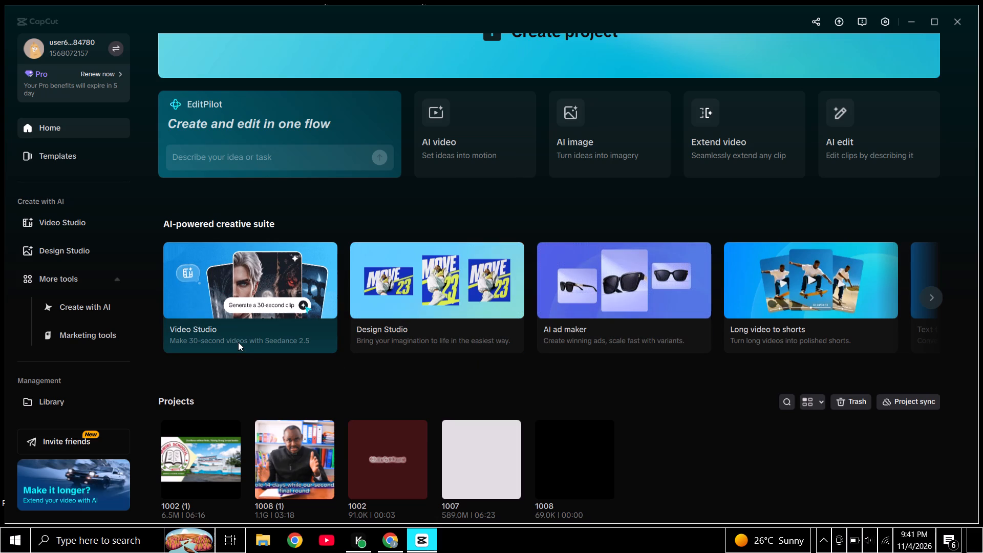
click(180, 401)
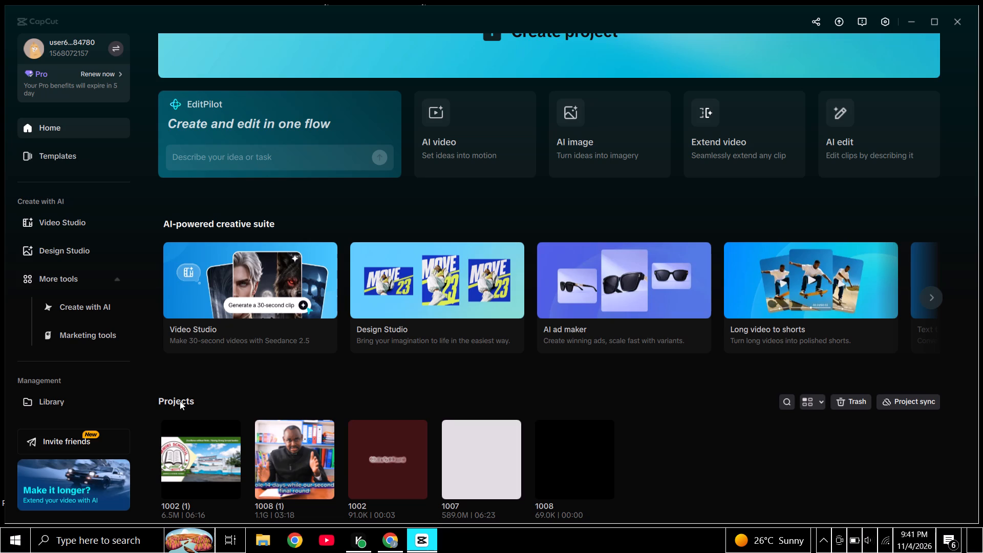
scroll(205, 374, down, 8)
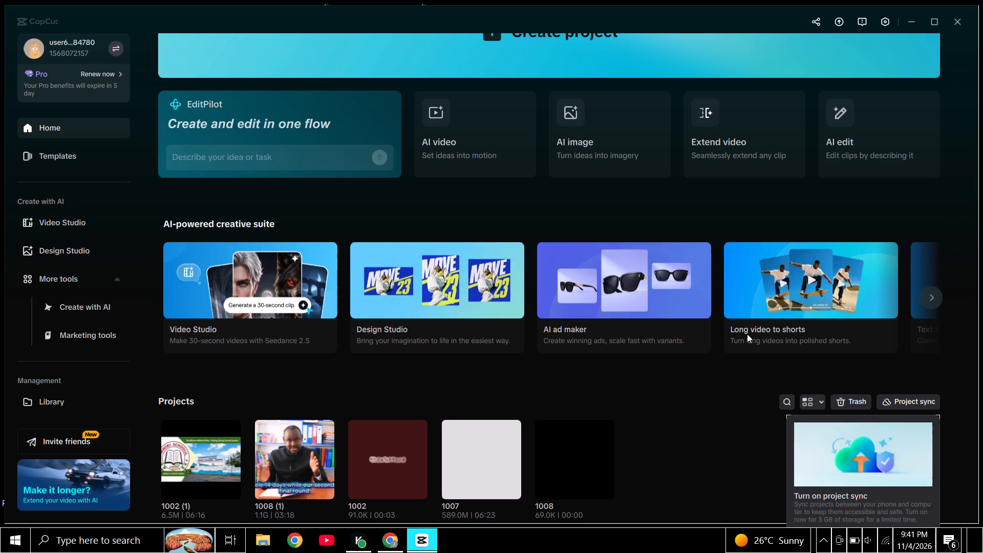
click(775, 283)
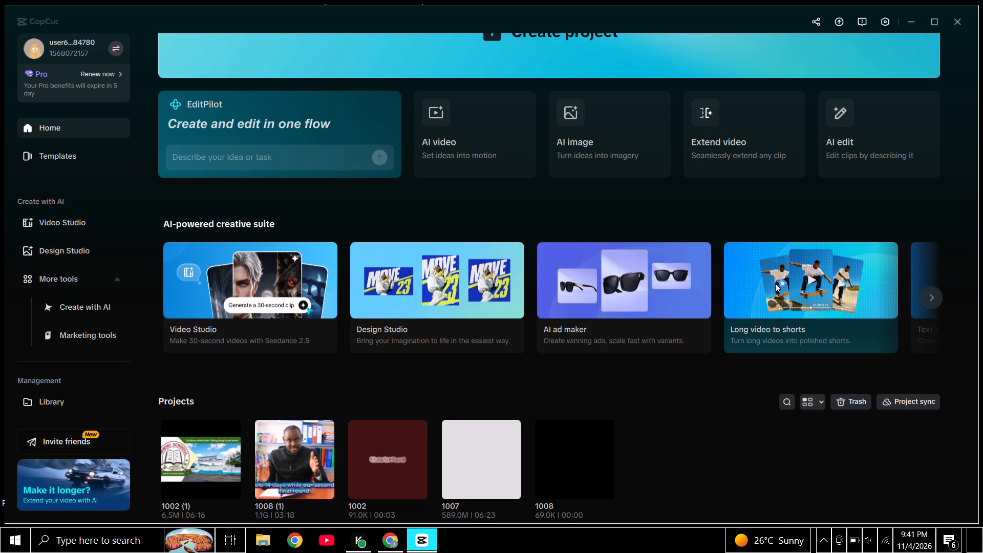
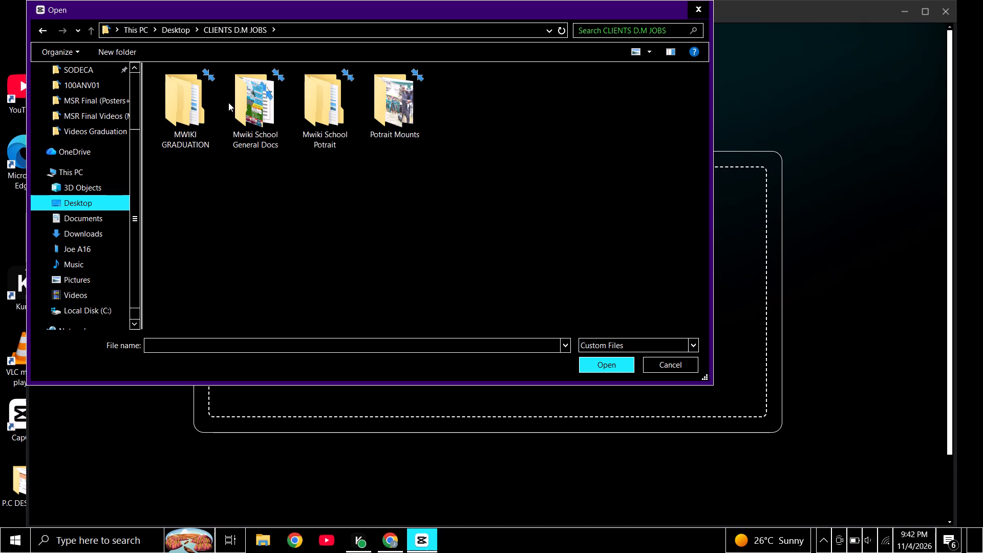
Browse the MWIKI GRADUATION and MSR Final Videos folders for a source video, closing the file picker without choosing one.
double_click(186, 105)
double_click(187, 117)
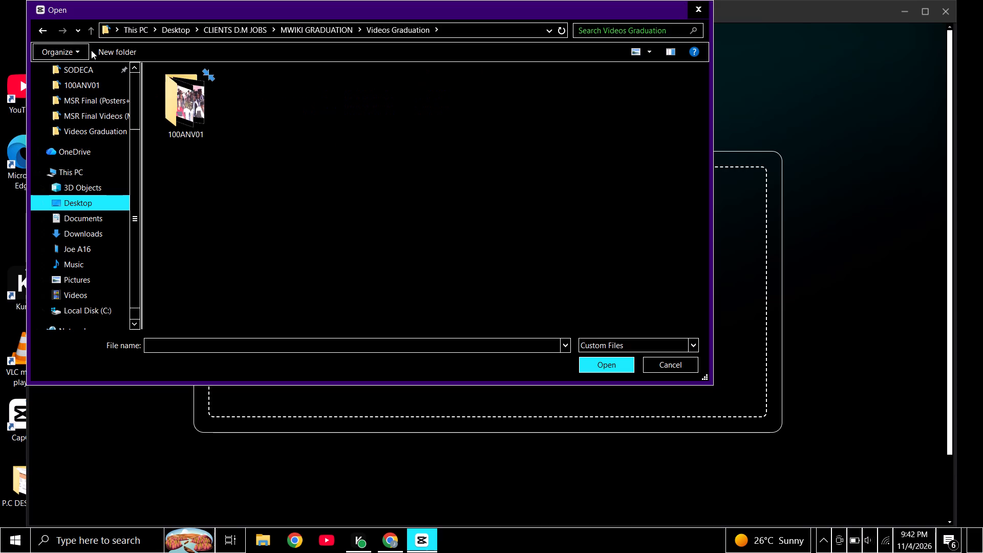
click(88, 31)
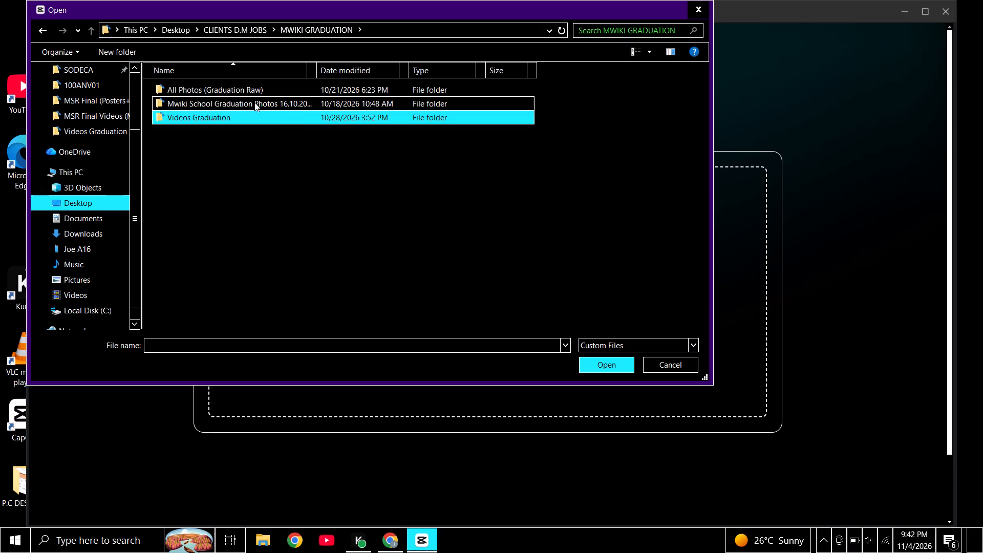
click(88, 28)
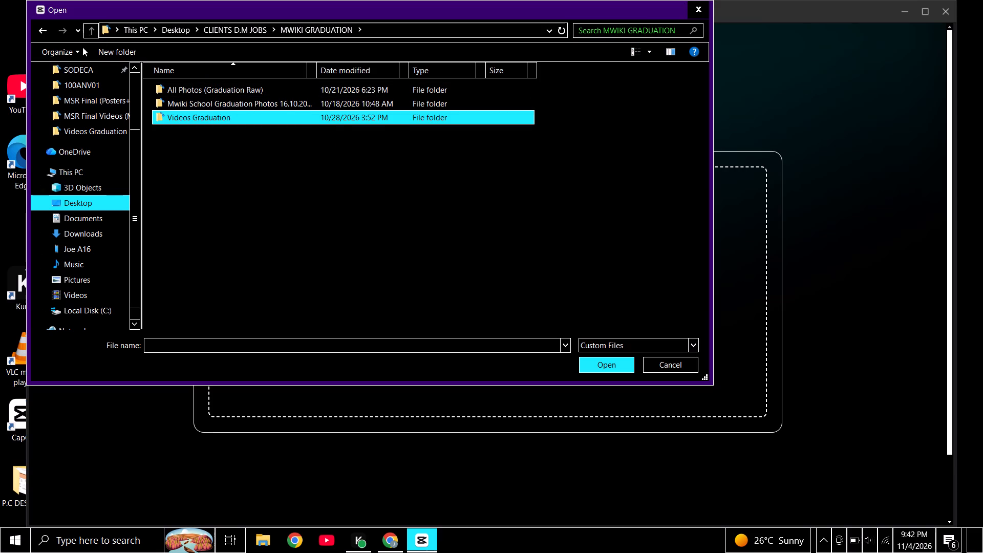
double_click(94, 116)
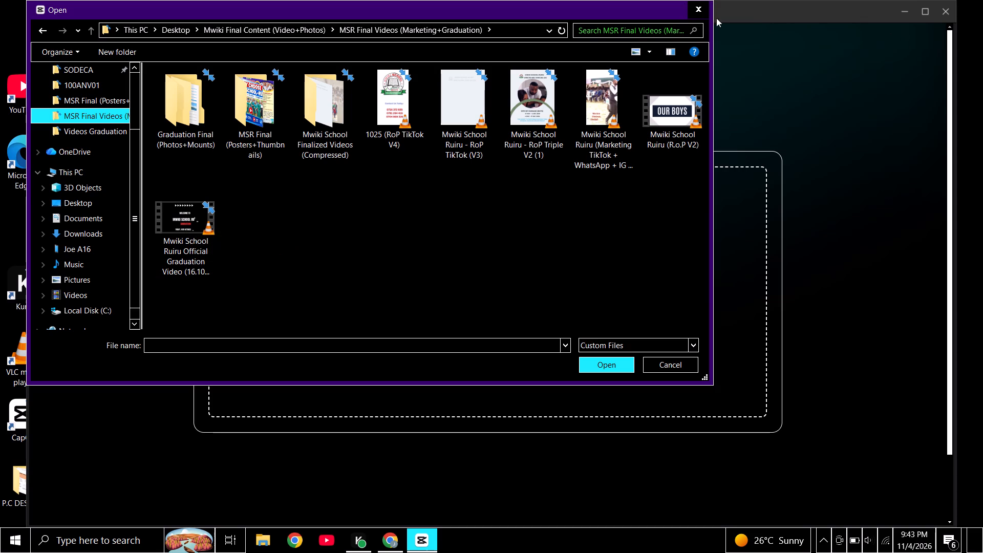
click(702, 12)
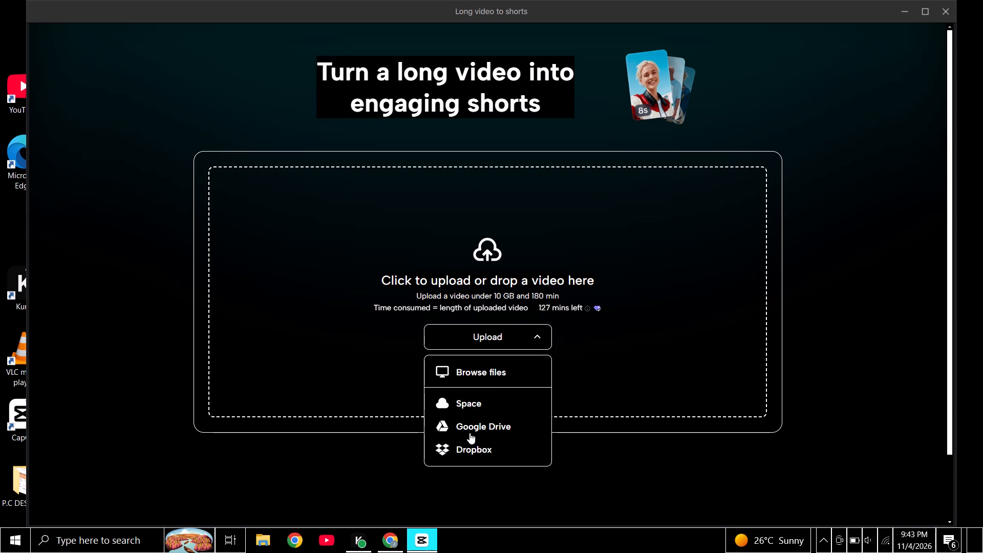
Check the Space and Google Drive upload sources, including Space's sort order options, dismissing each dialog without choosing a file.
click(474, 400)
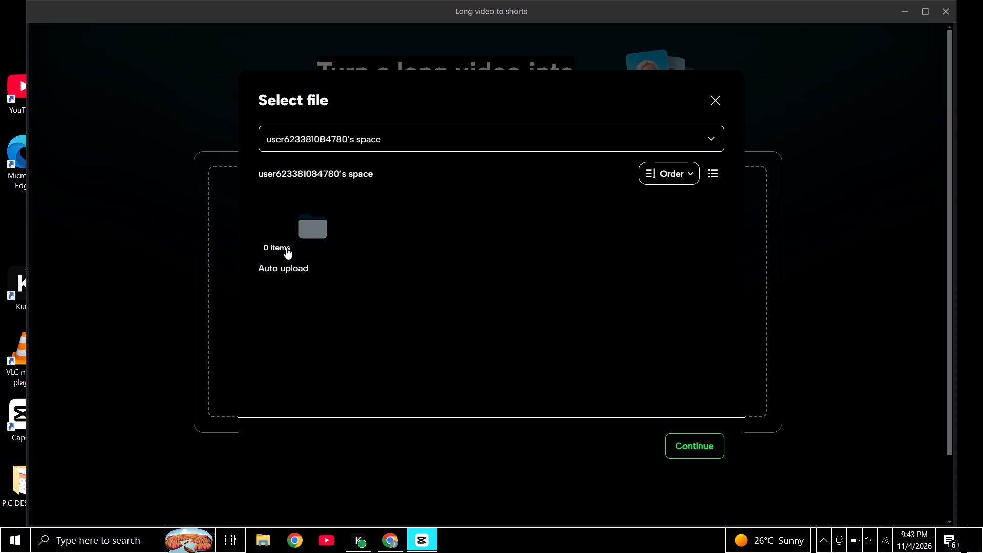
click(686, 173)
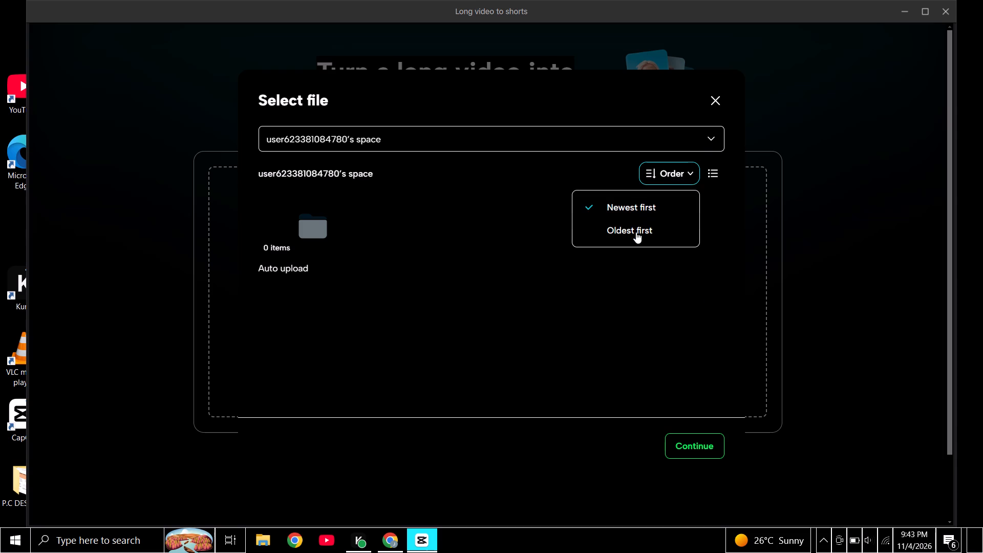
click(719, 100)
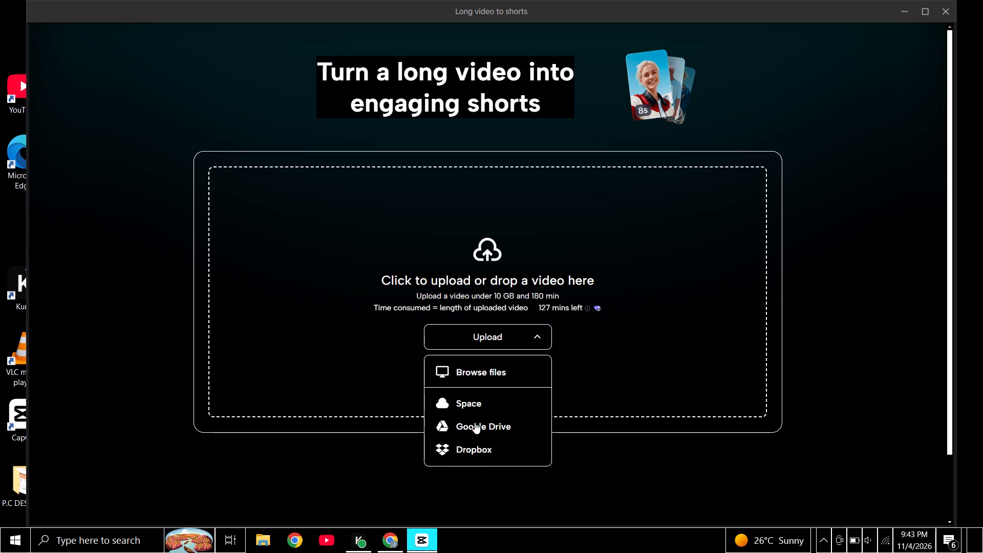
click(475, 422)
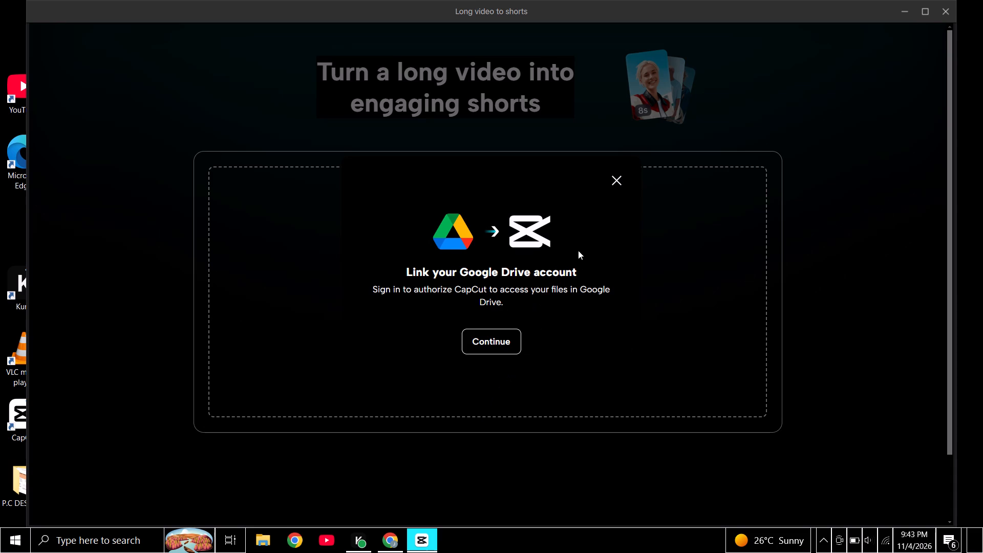
click(615, 185)
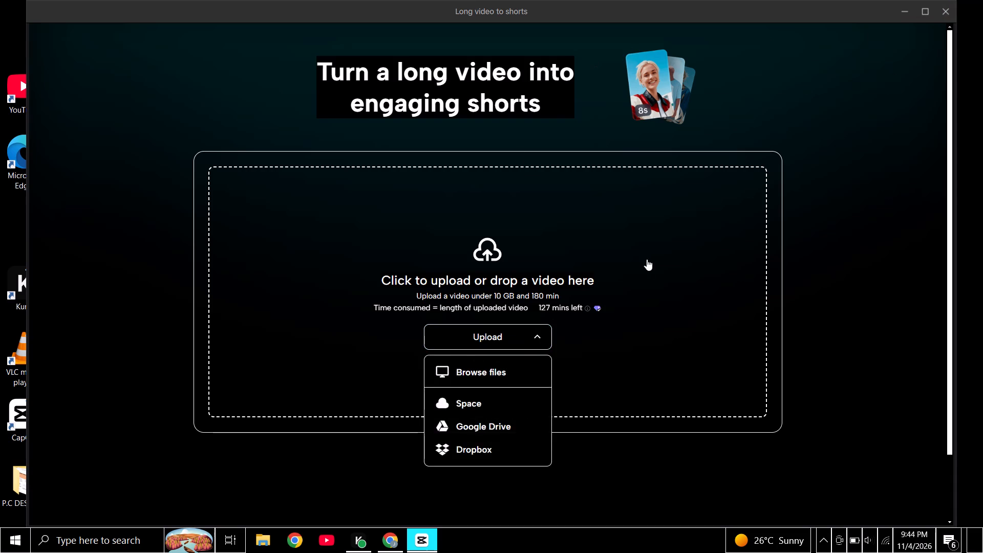
Collapse the upload source options and close the Long video to shorts window.
click(826, 126)
click(950, 12)
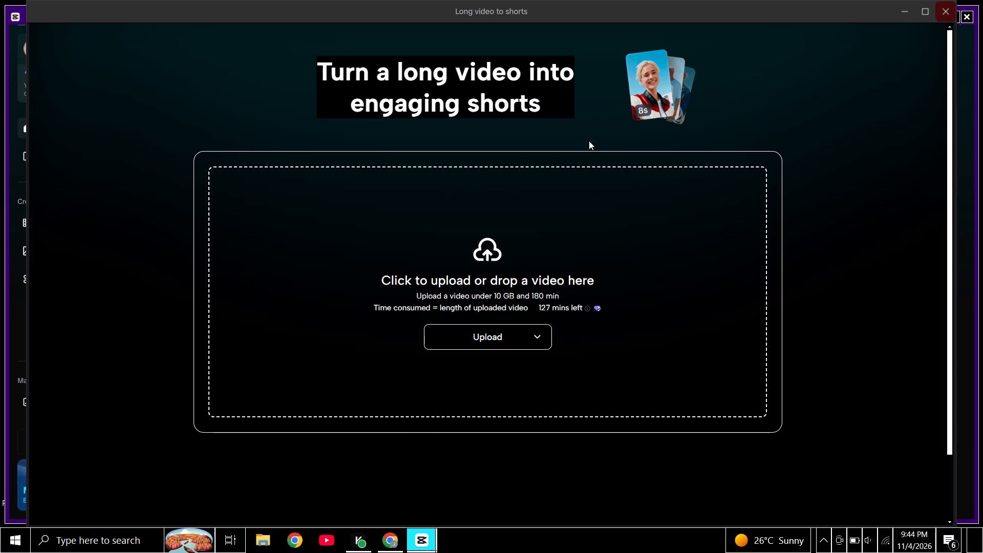
Look over the home screen's creation tools, AI-powered creative suite and existing projects.
scroll(443, 360, down, 2)
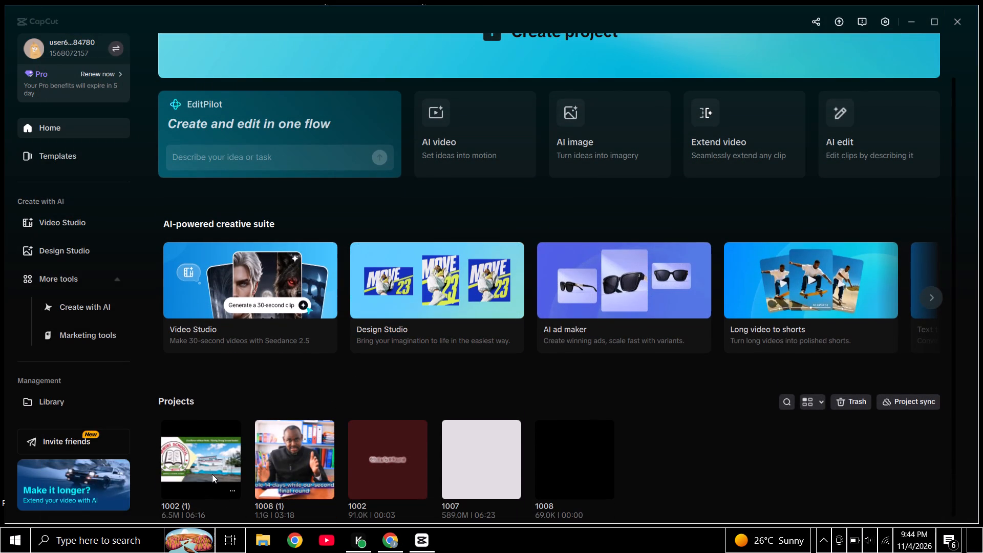
scroll(212, 474, down, 3)
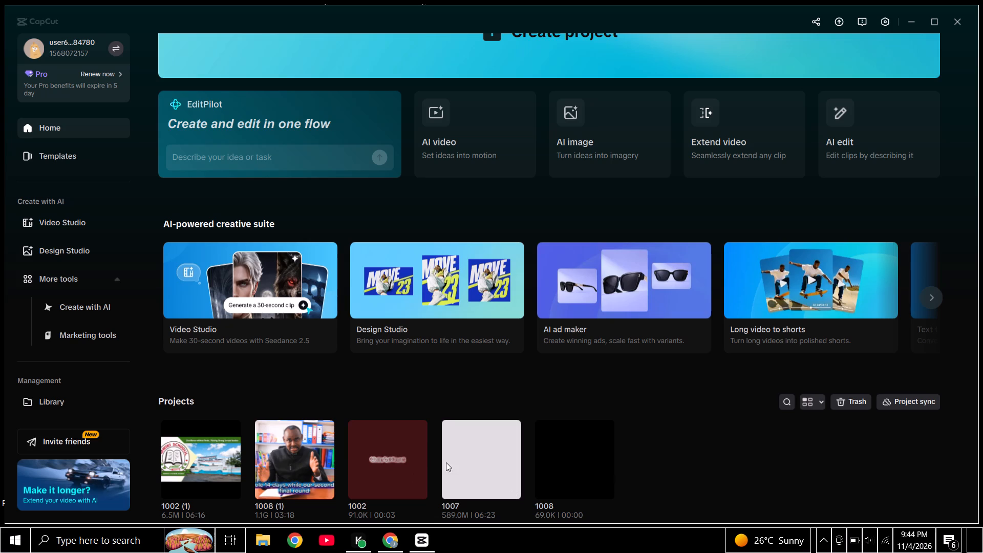
scroll(282, 450, down, 6)
scroll(811, 456, up, 6)
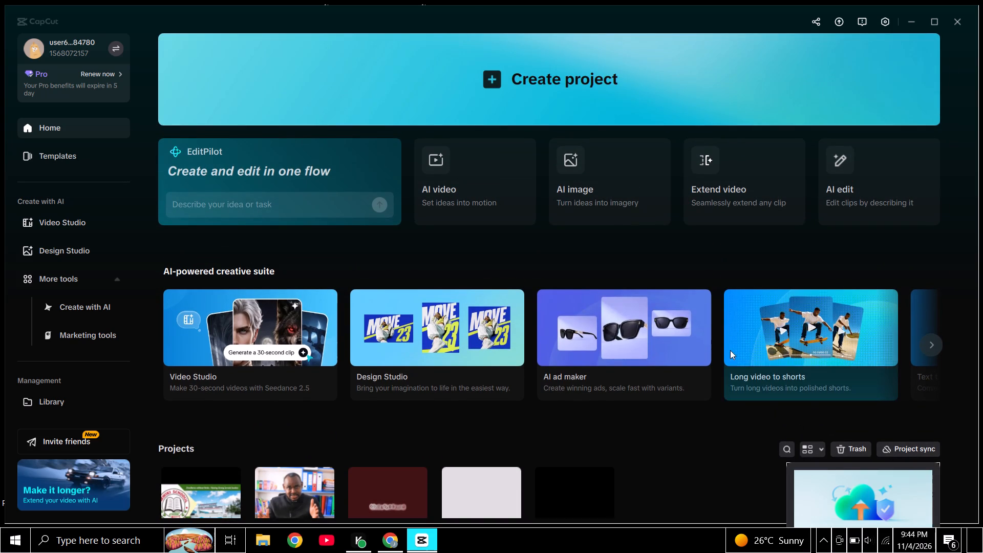
scroll(217, 342, down, 11)
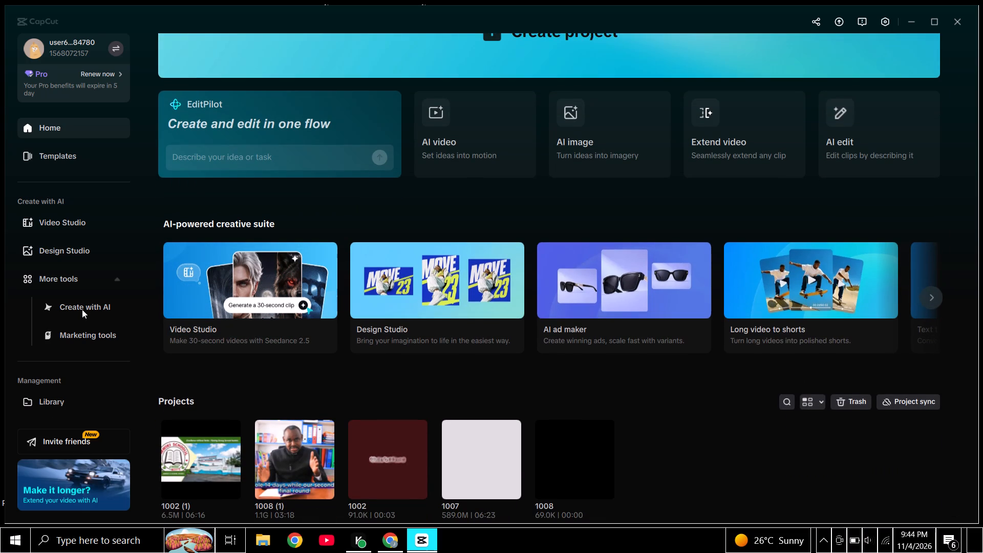
click(61, 130)
scroll(696, 145, up, 4)
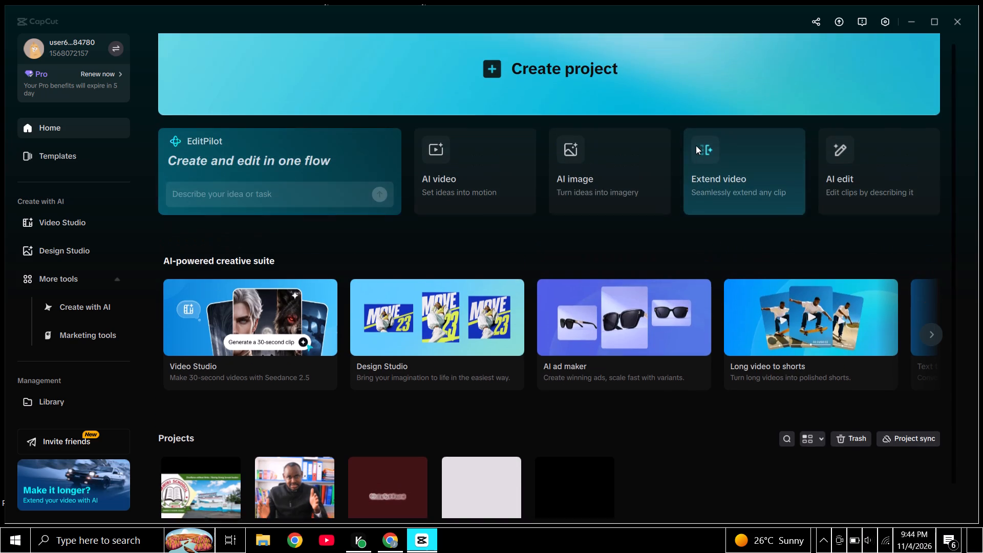
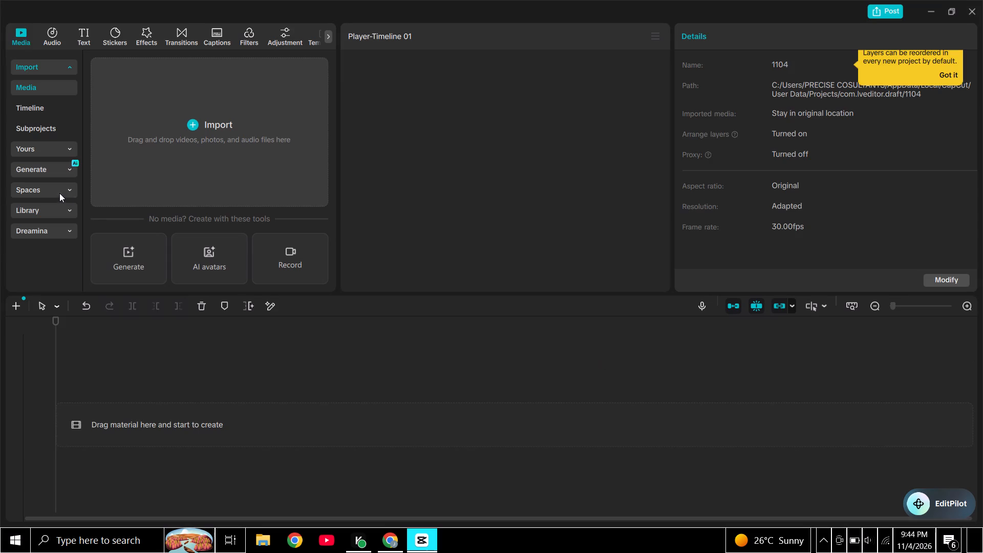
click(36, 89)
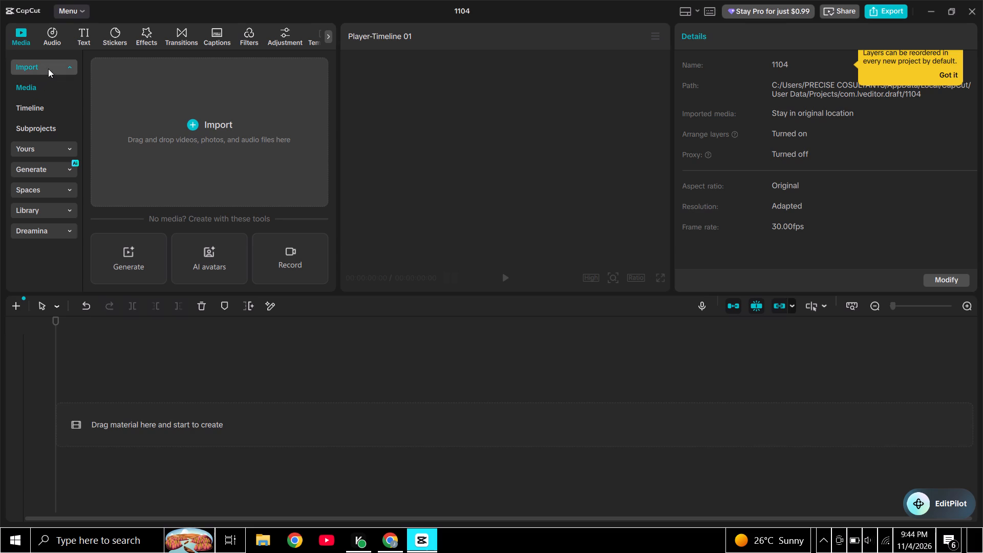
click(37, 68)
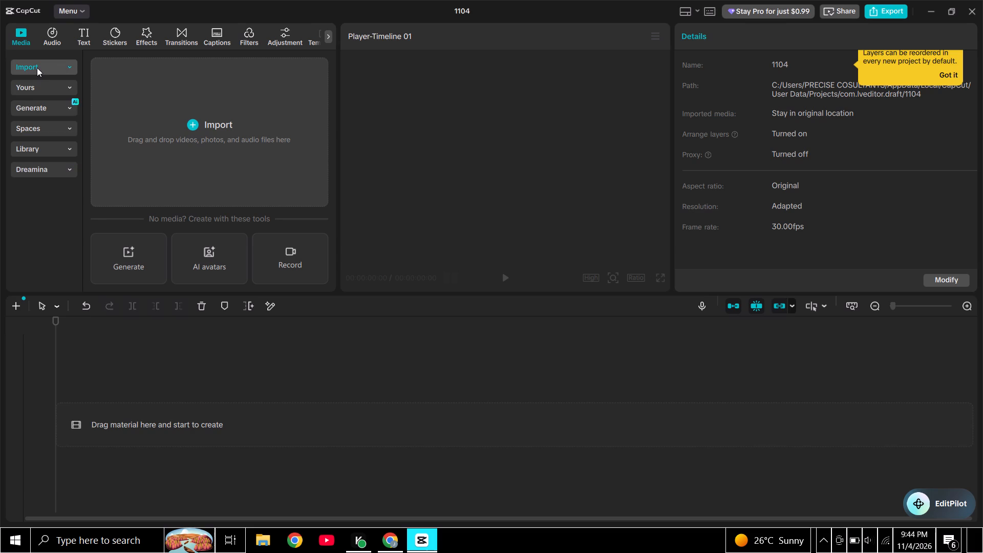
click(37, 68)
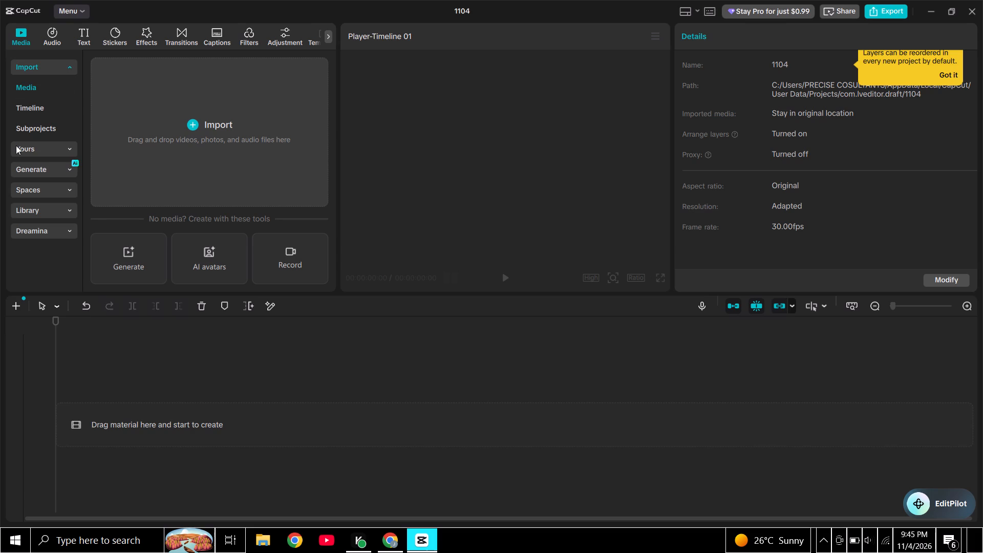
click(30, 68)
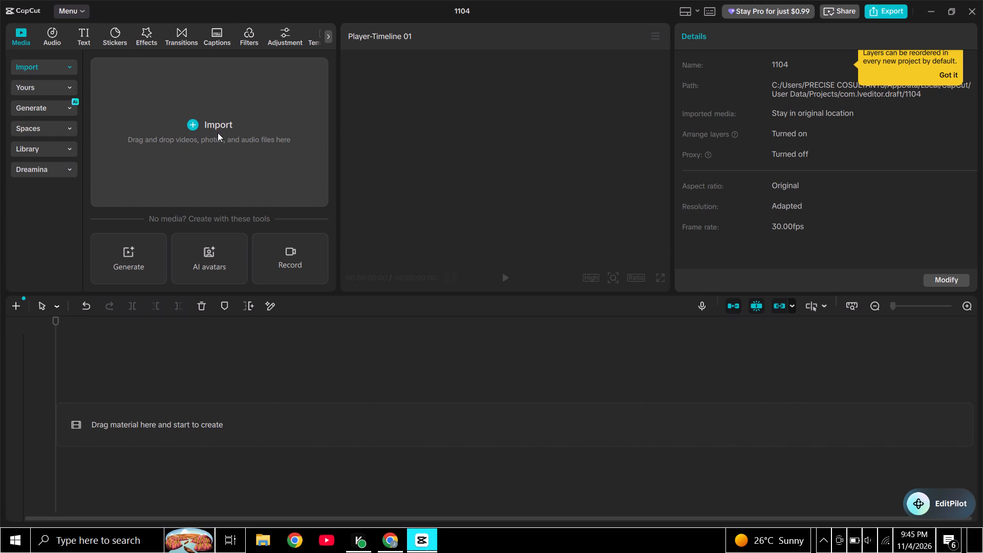
Start a media import from the device's 100ANV01 folder, selecting clips MAH03374, MAH03375, MAH03376, MAH03378 and MAH03379.
click(198, 126)
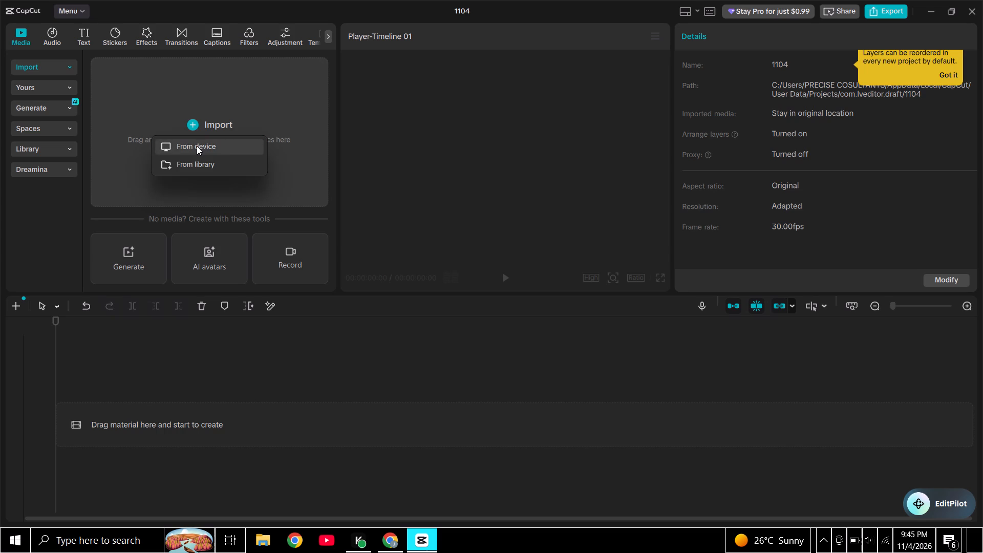
click(197, 146)
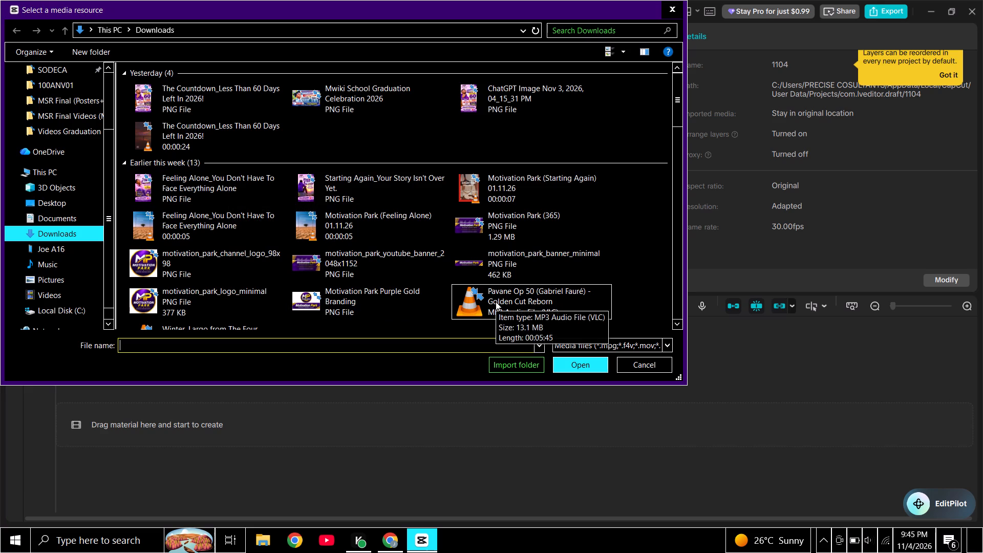
scroll(496, 302, down, 2)
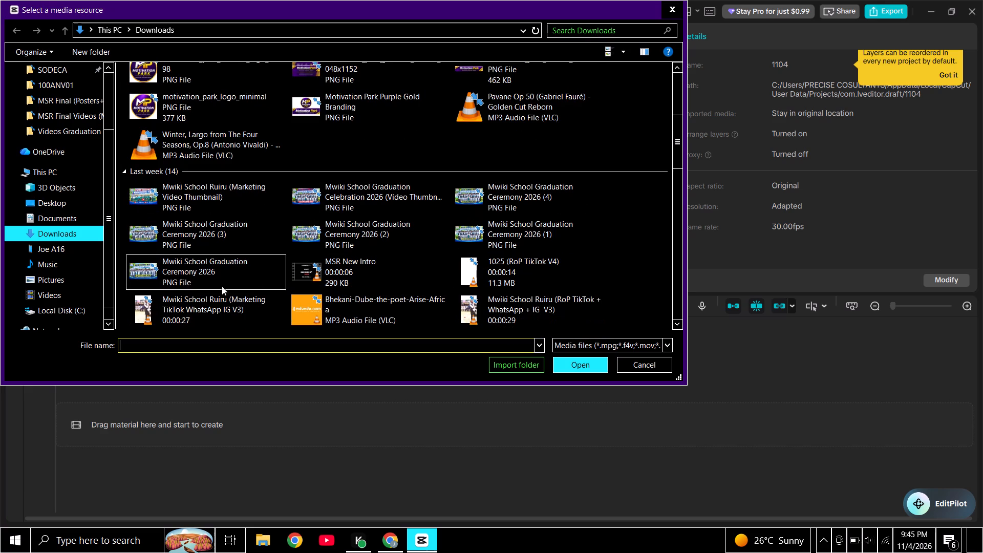
double_click(67, 86)
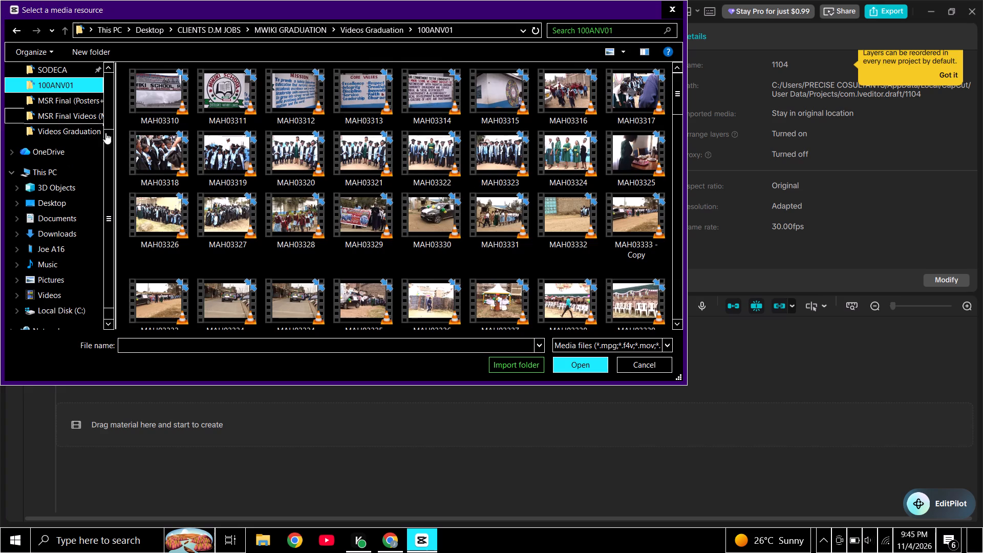
scroll(401, 191, down, 5)
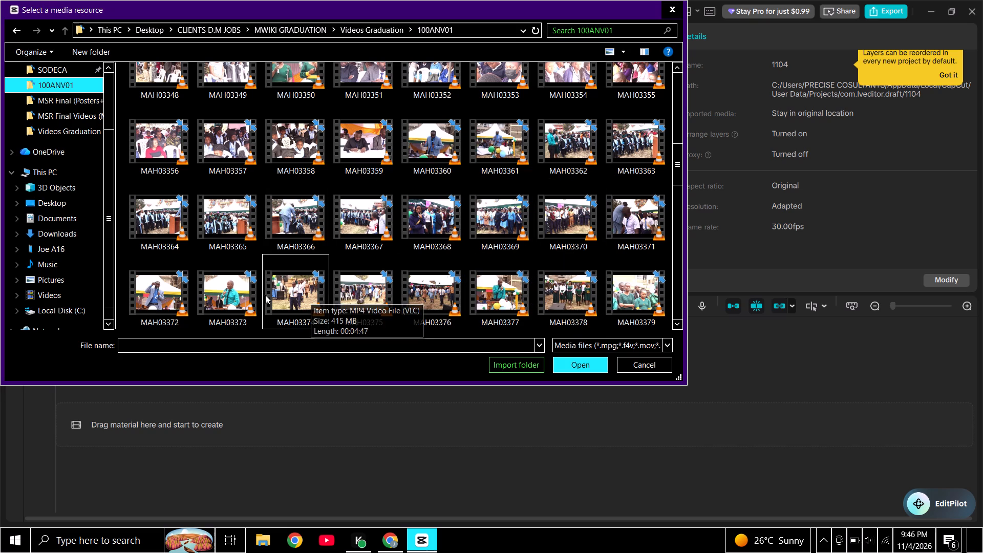
click(303, 285)
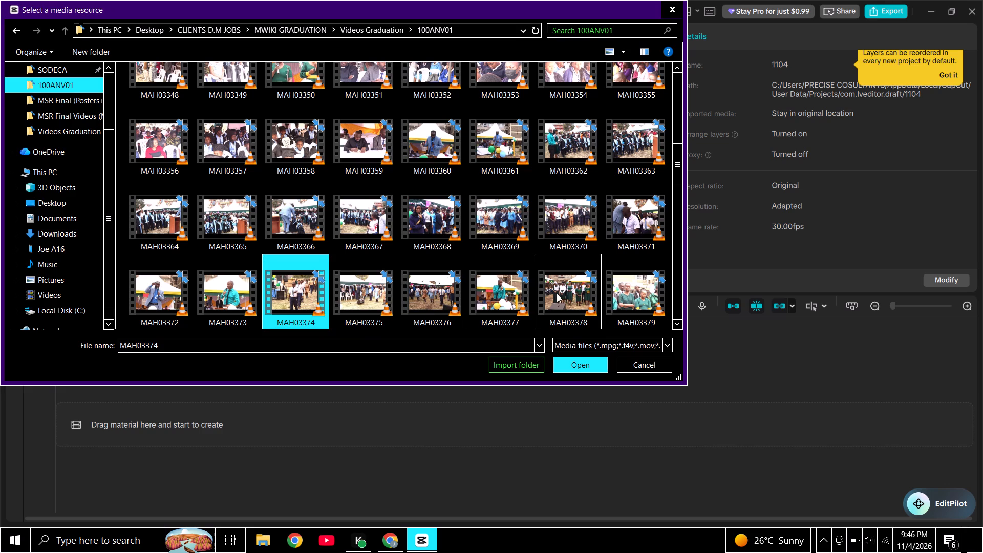
ctrl+click(439, 294)
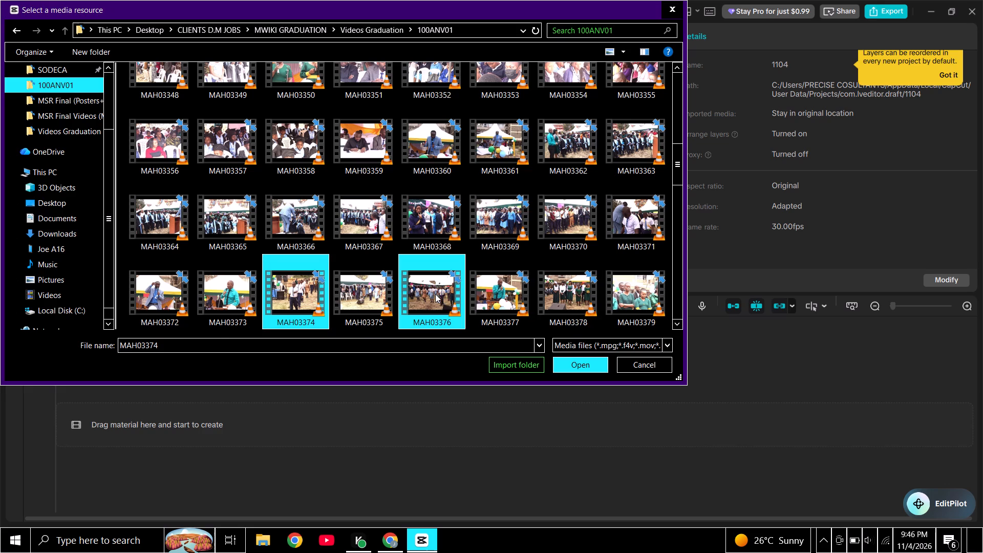
ctrl+click(368, 295)
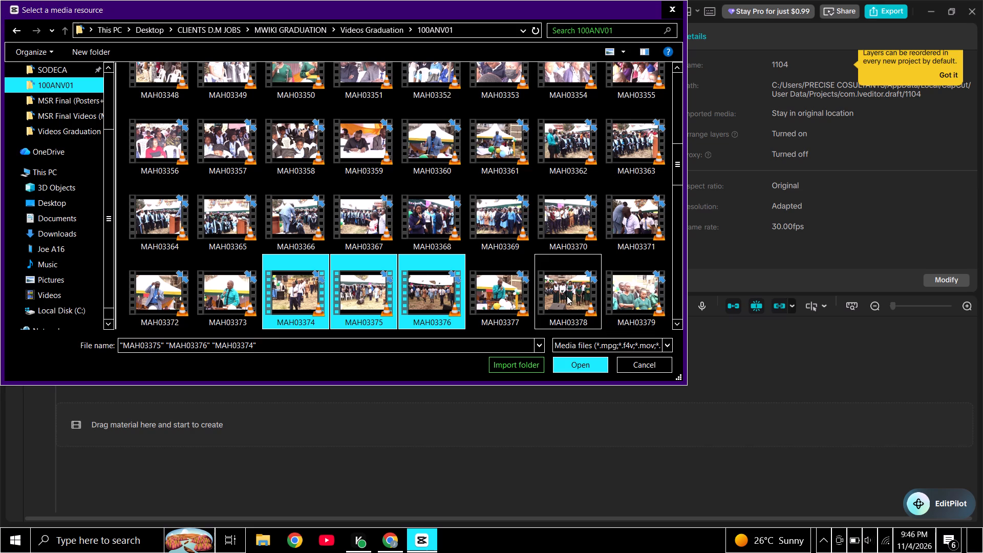
ctrl+click(567, 296)
ctrl+click(613, 294)
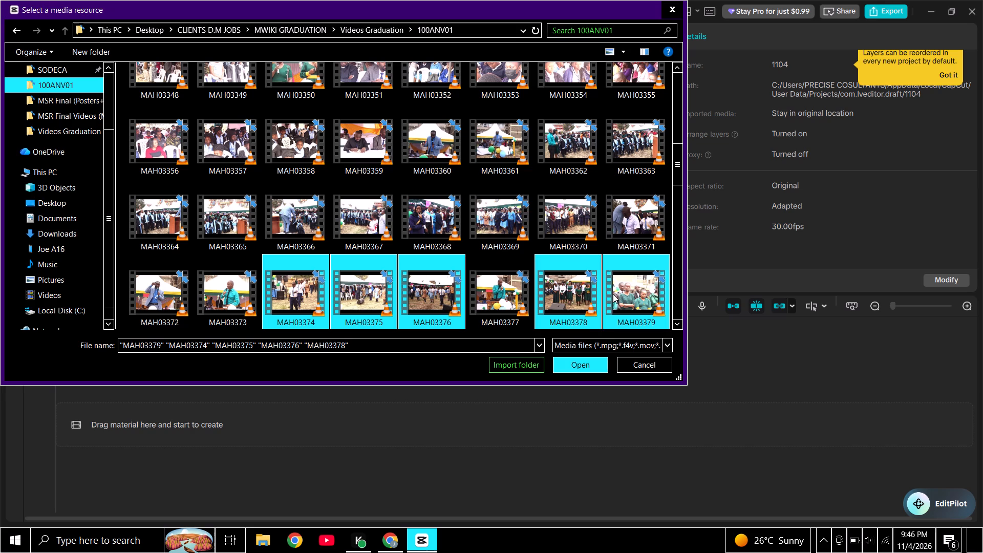
Add clips MAH03389, MAH03390, MAH03391, MAH03395, MAH03396, MAH03400 and MAH03402 to the import selection.
ctrl+drag(674, 174, 678, 213)
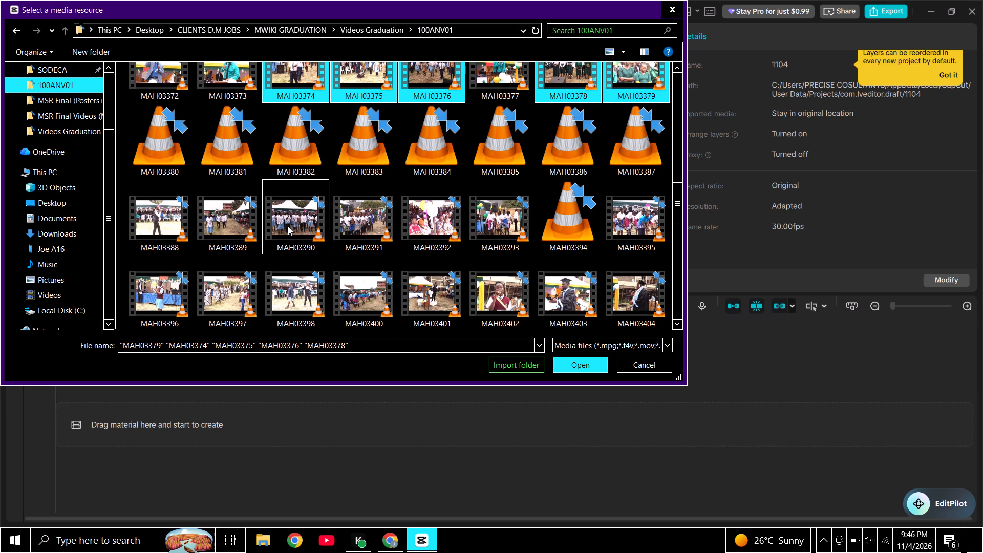
ctrl+click(290, 224)
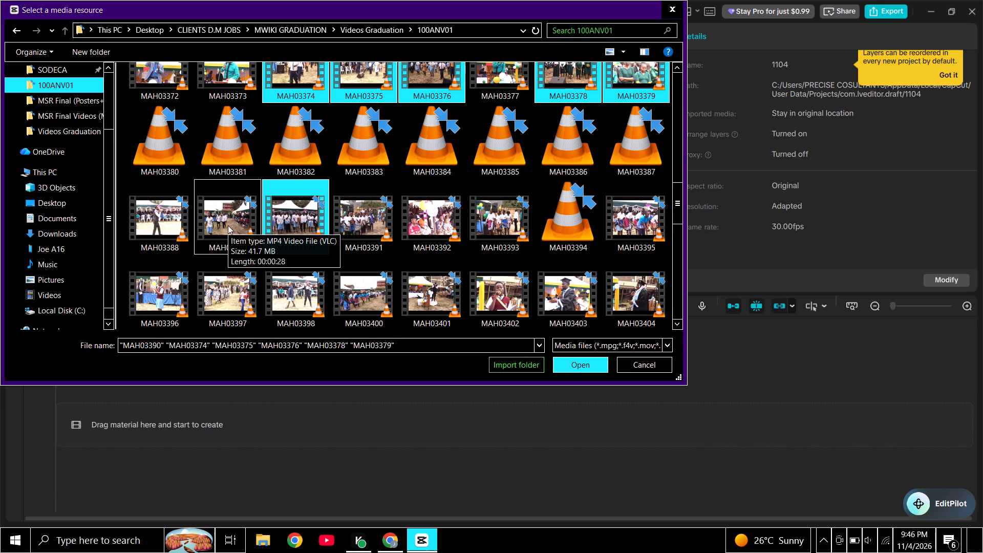
ctrl+click(228, 225)
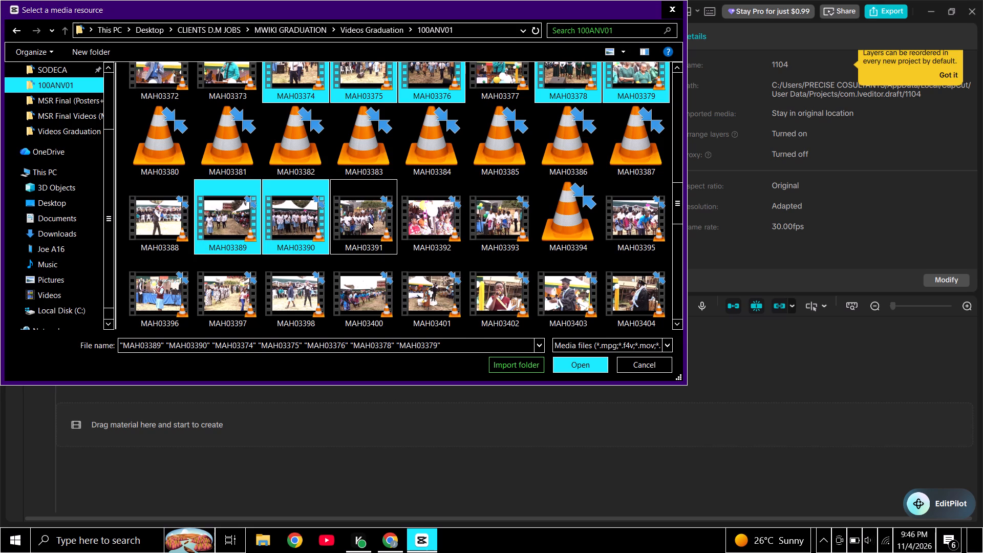
ctrl+click(368, 221)
ctrl+click(623, 219)
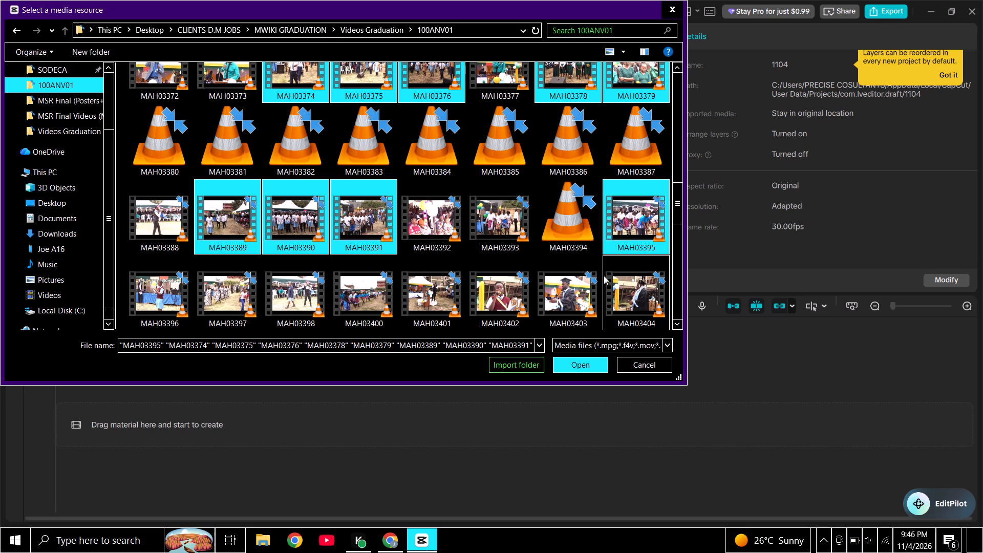
ctrl+click(483, 294)
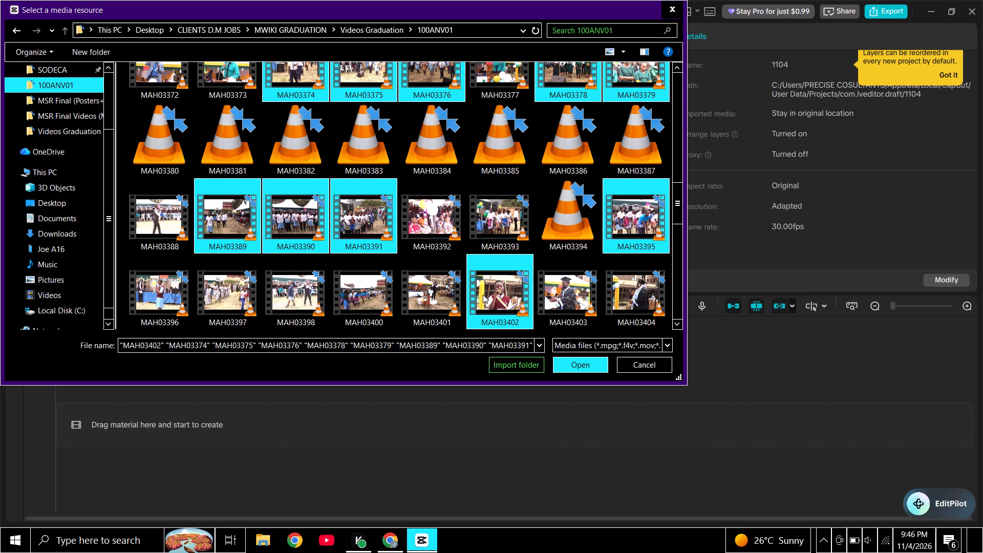
ctrl+click(168, 290)
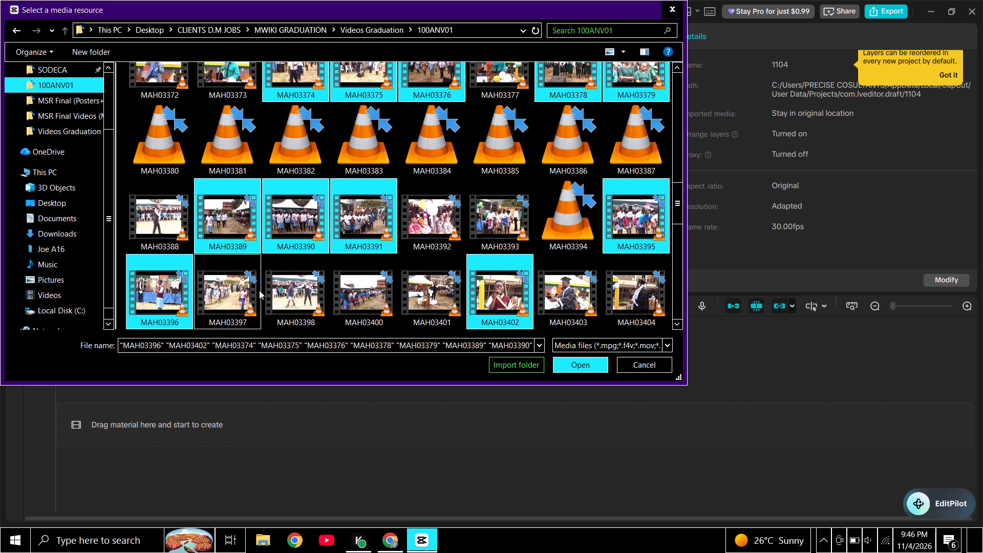
ctrl+click(354, 291)
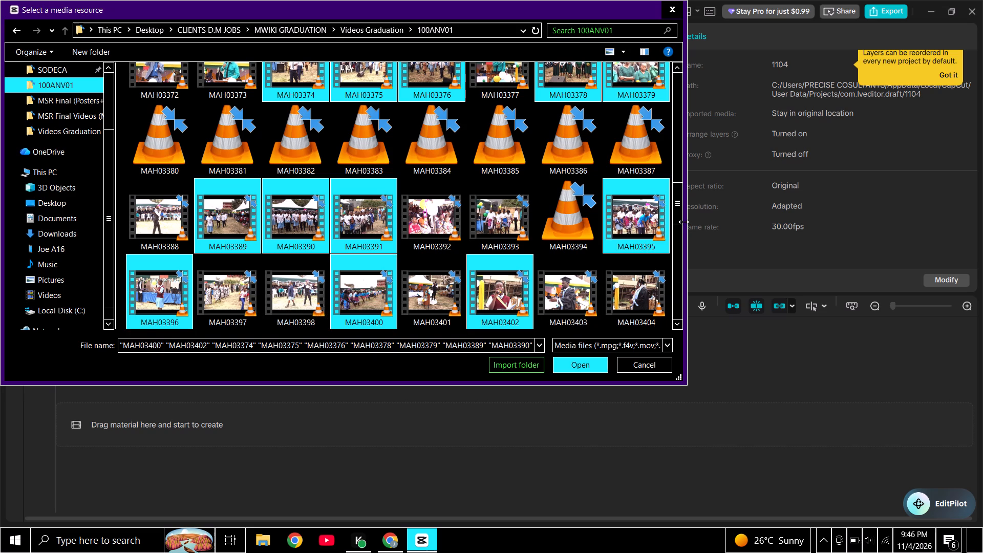
Add clips MAH03440, MAH03442, MAH03449, MAH03450, MAH03451 and MAH03452 to the import selection.
ctrl+drag(678, 215, 678, 229)
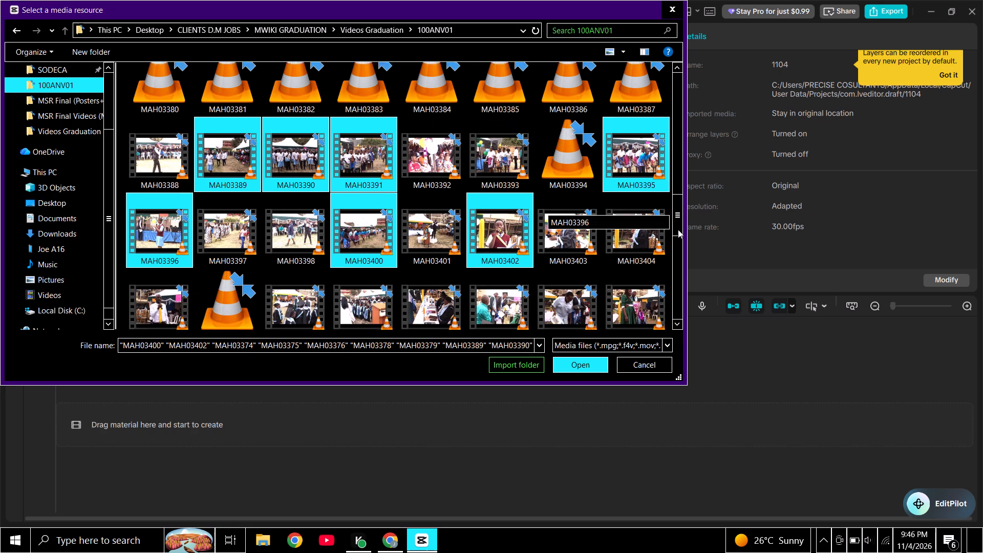
ctrl+drag(678, 229, 679, 242)
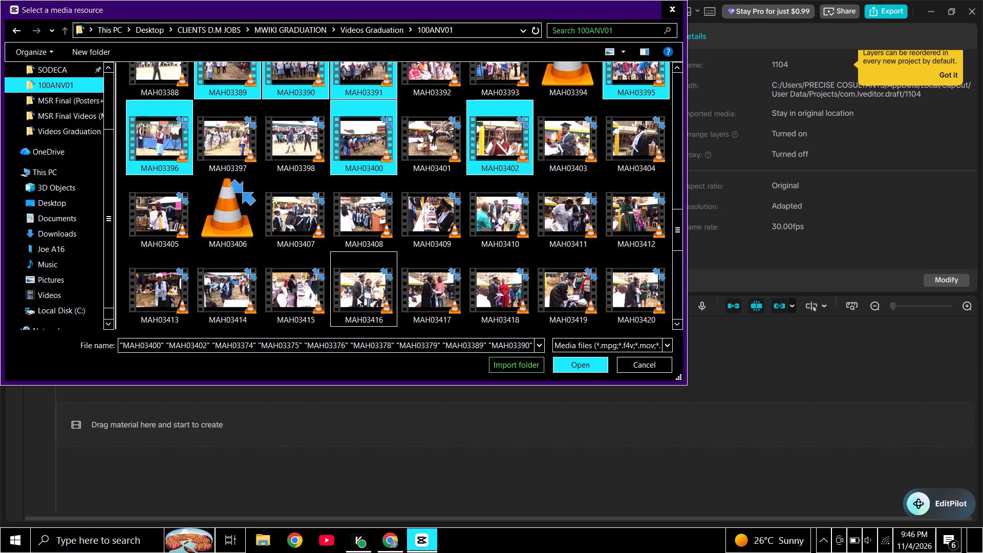
ctrl+drag(677, 238, 674, 279)
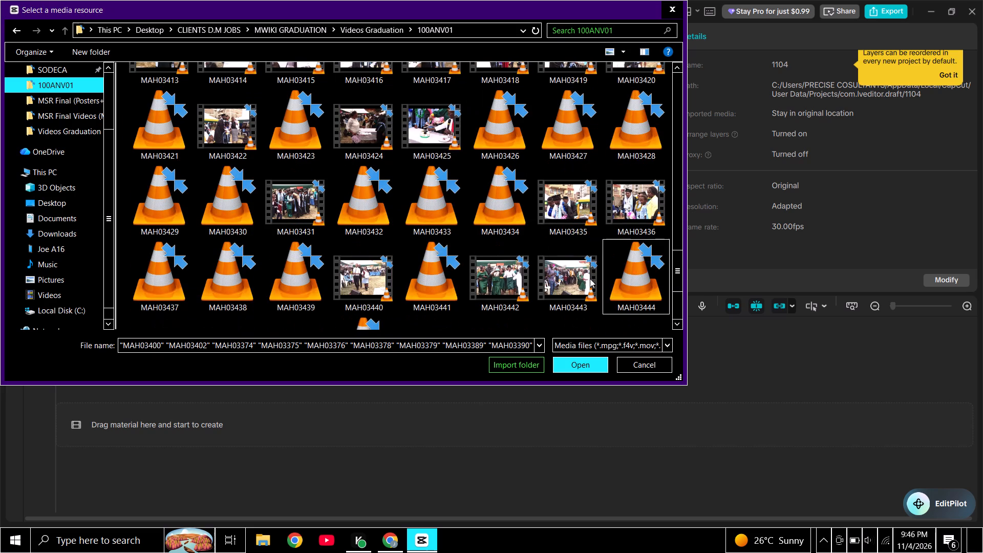
ctrl+click(507, 284)
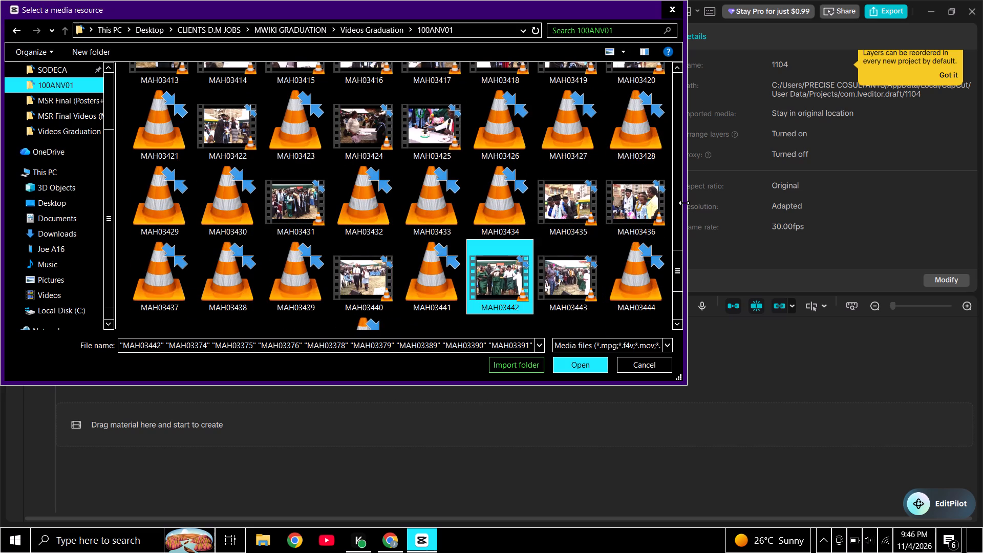
ctrl+click(365, 283)
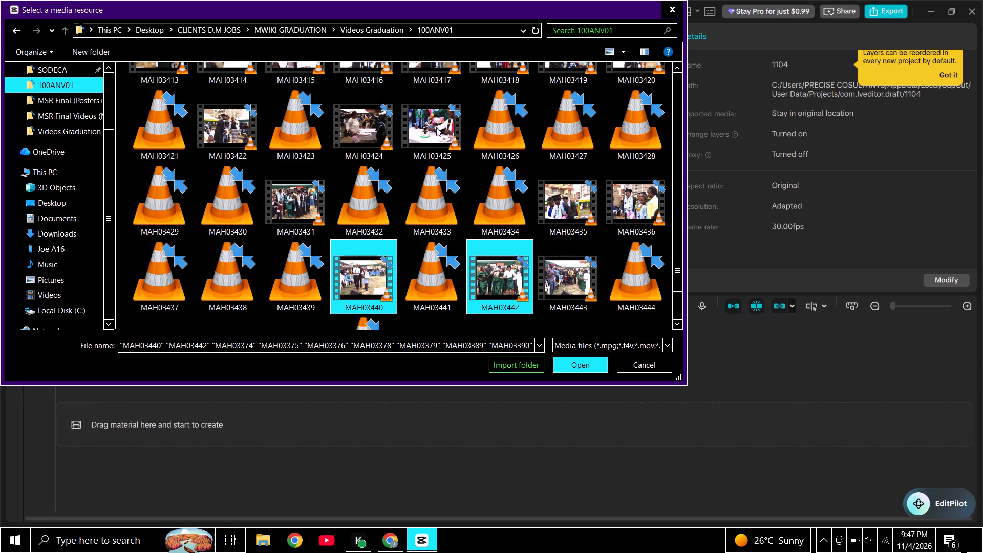
ctrl+drag(674, 274, 675, 292)
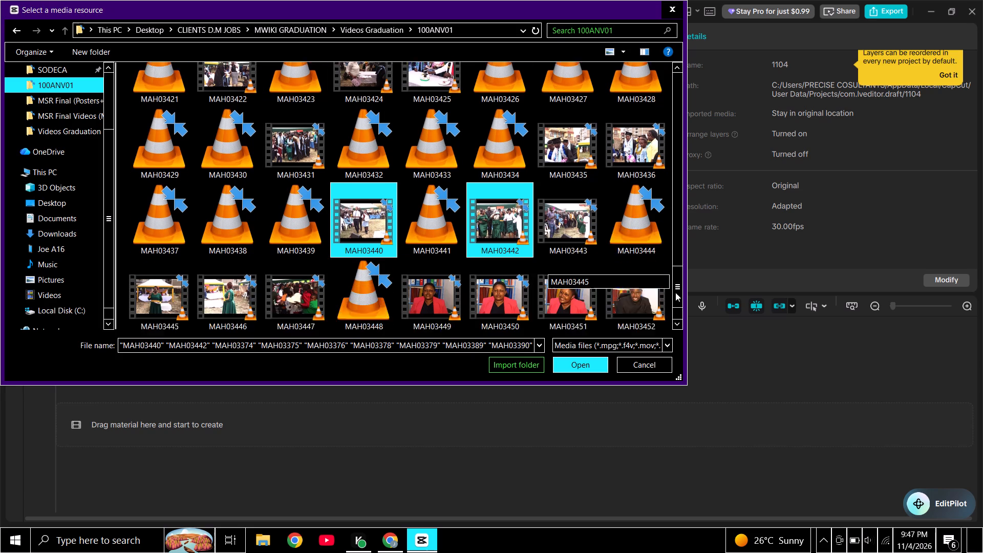
ctrl+drag(675, 292, 678, 304)
ctrl+click(442, 221)
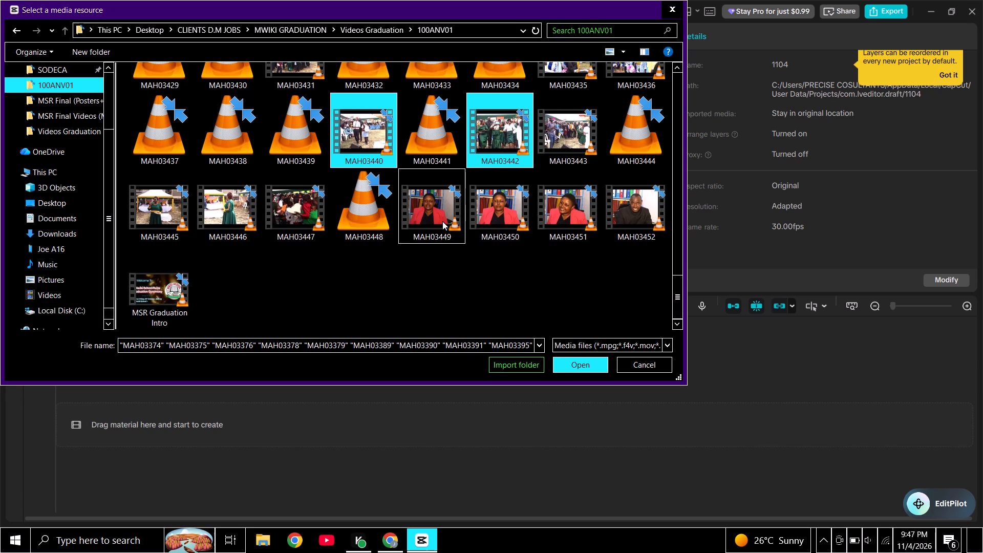
ctrl+click(487, 216)
ctrl+click(551, 213)
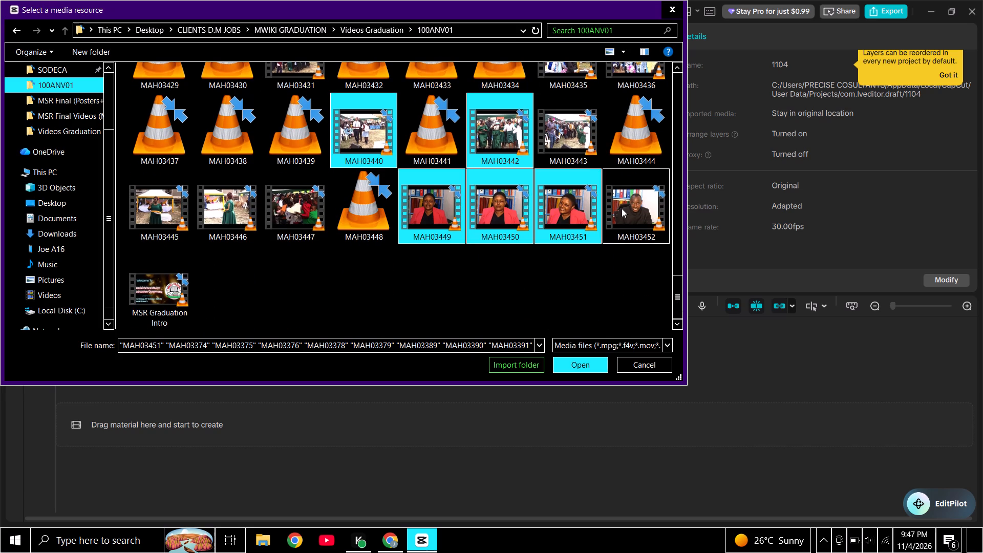
ctrl+click(623, 208)
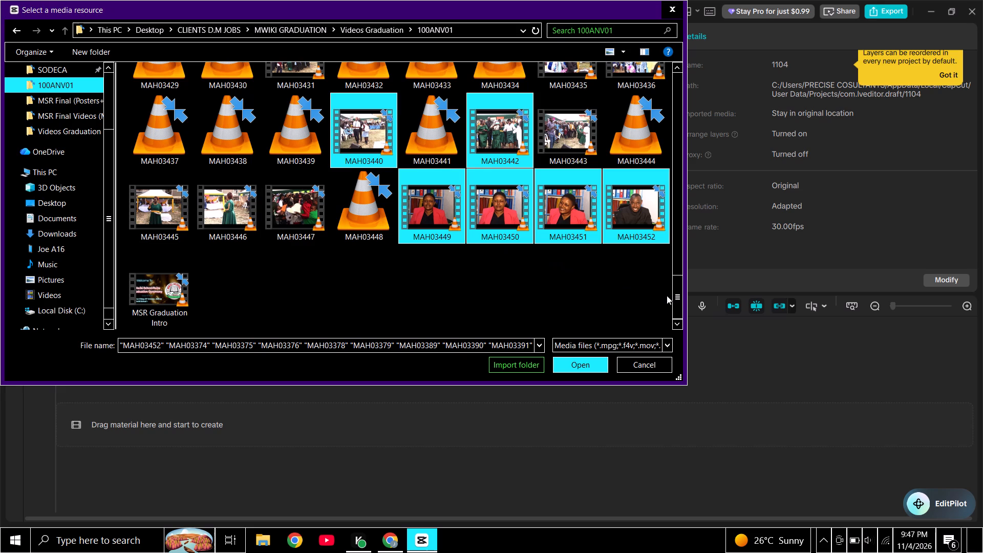
Add clip MAH03414 to the selection and import all the selected clips into the project.
ctrl+drag(678, 295, 680, 279)
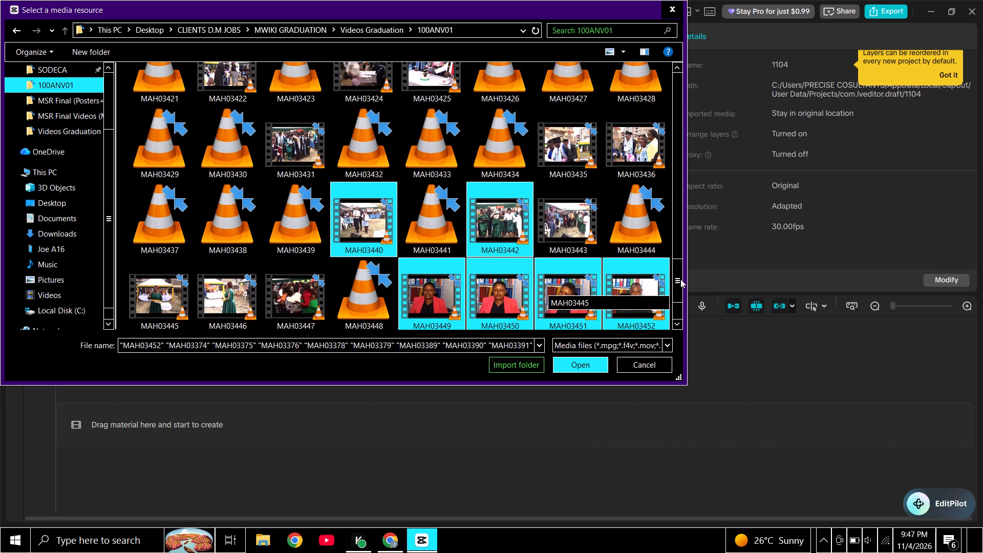
ctrl+drag(680, 279, 684, 263)
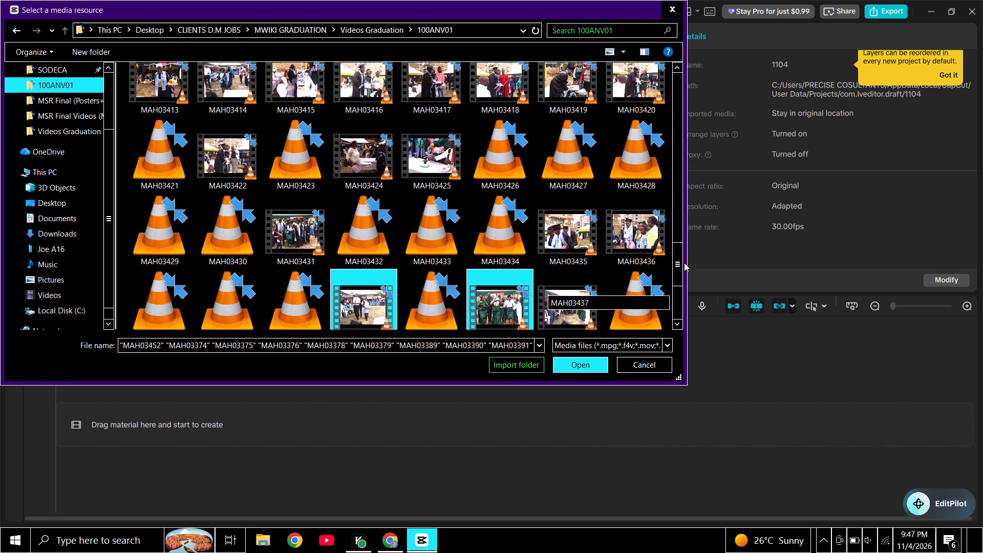
ctrl+drag(684, 263, 686, 250)
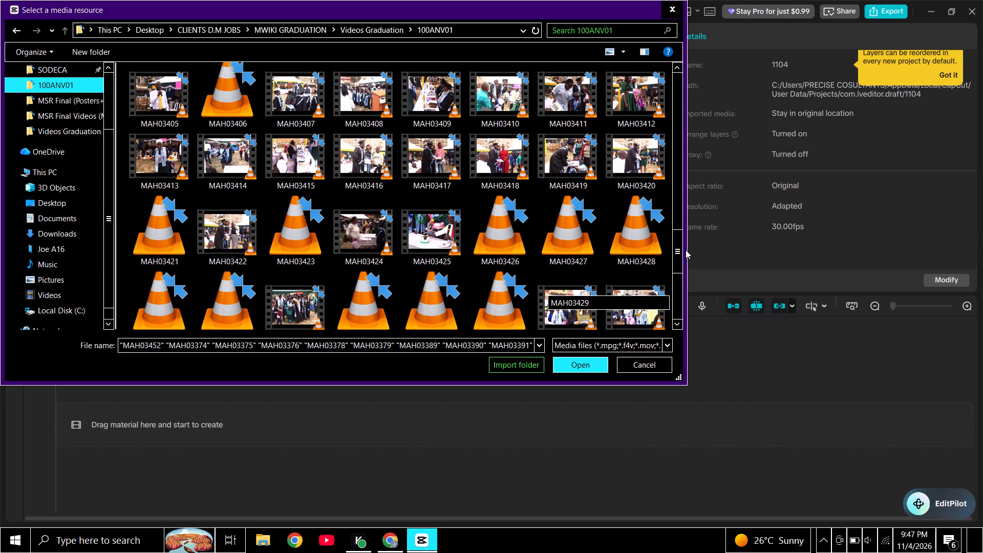
ctrl+drag(686, 250, 686, 243)
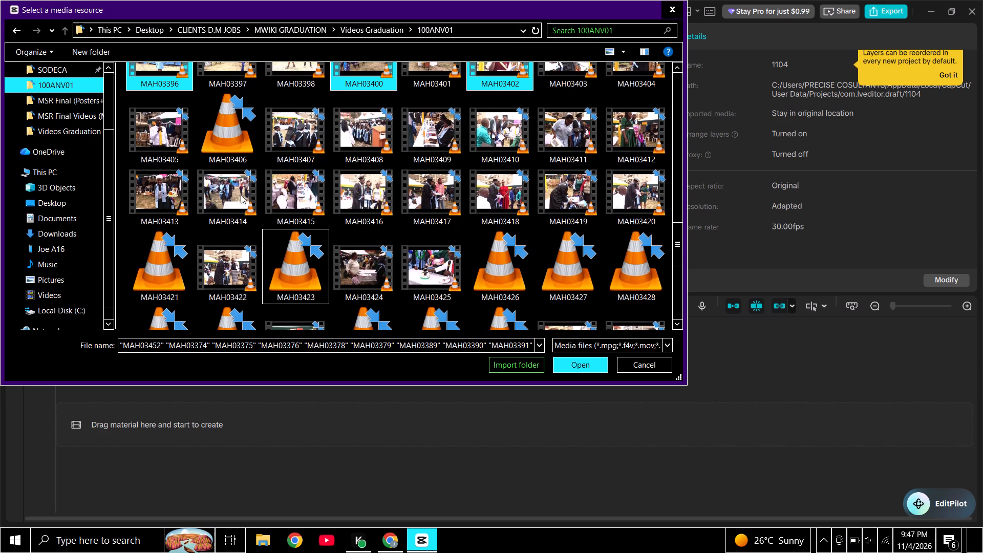
ctrl+click(236, 203)
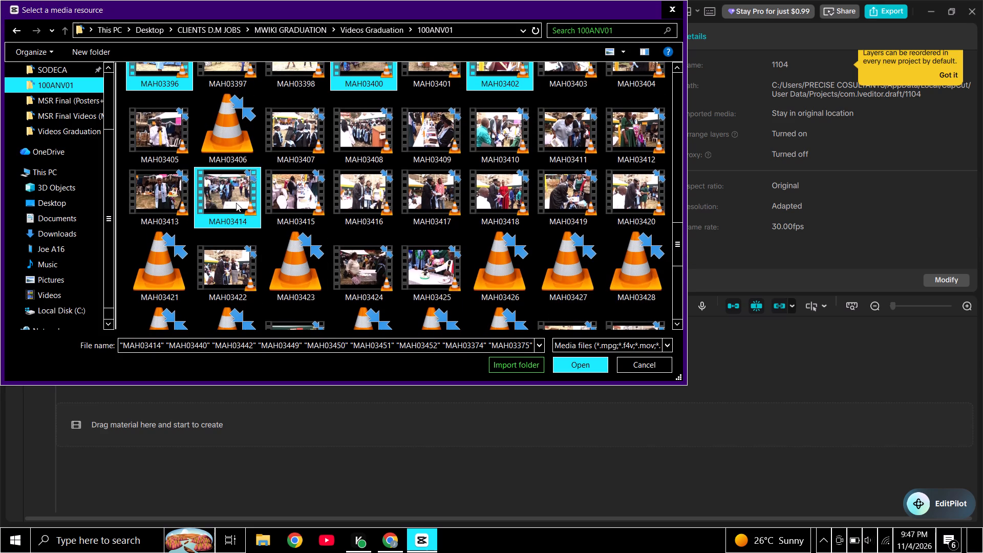
ctrl+click(575, 360)
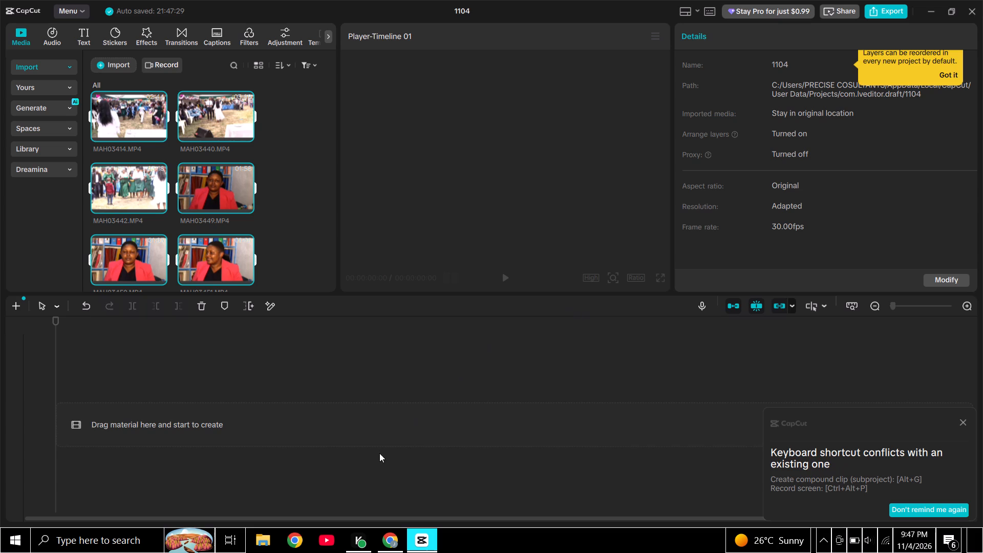
Browse the 100ANV01 footage and the Graduation Final (Photos+Mounts) folder for further media, closing the import without choosing anything.
click(39, 69)
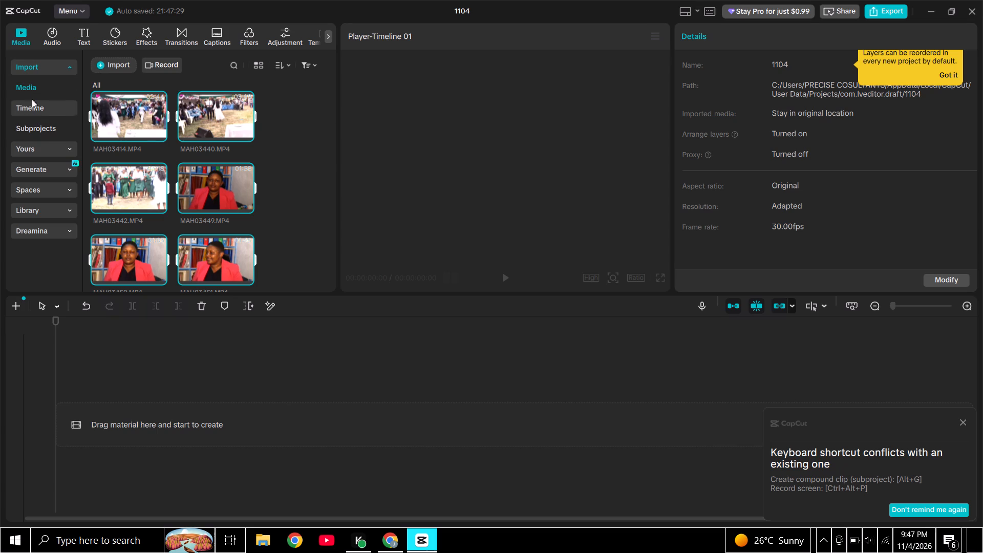
click(124, 65)
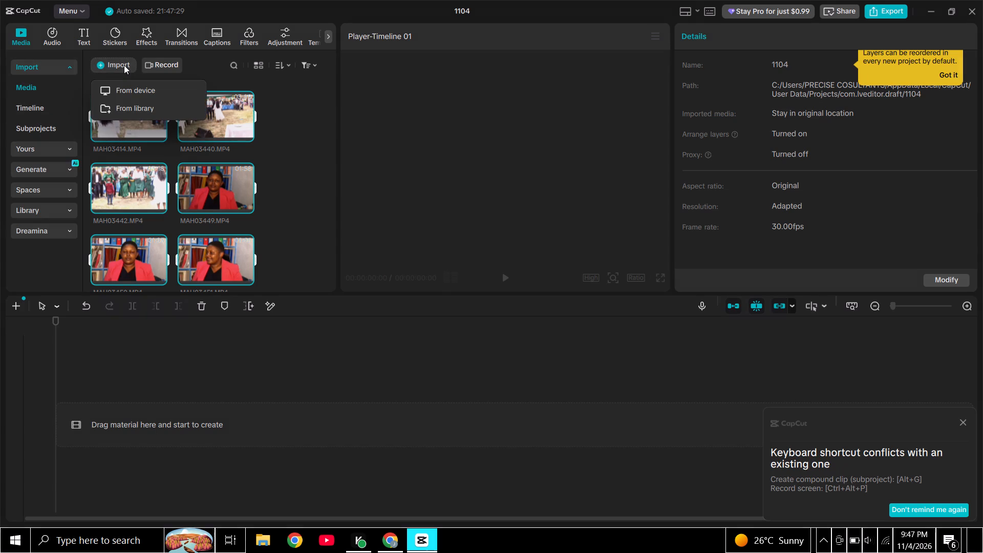
click(122, 89)
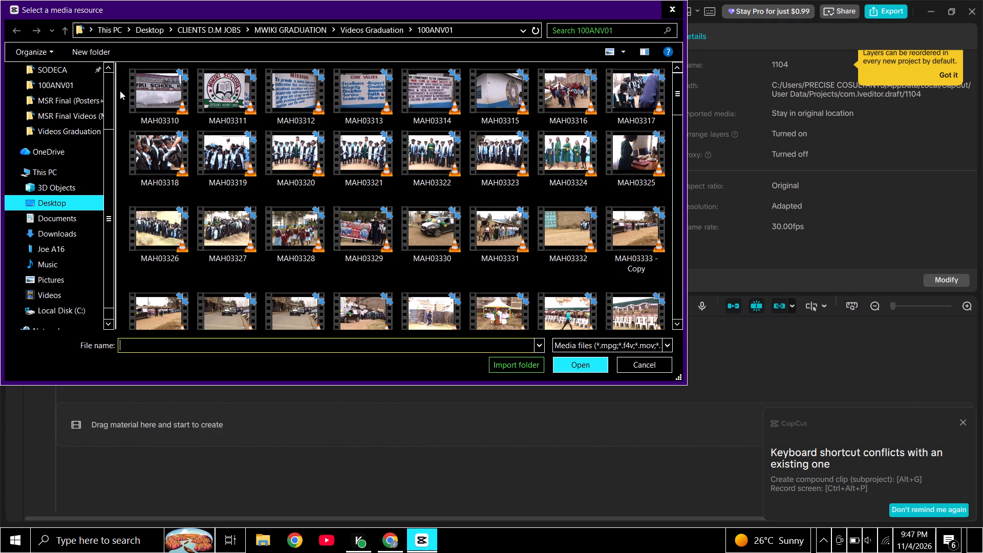
double_click(73, 91)
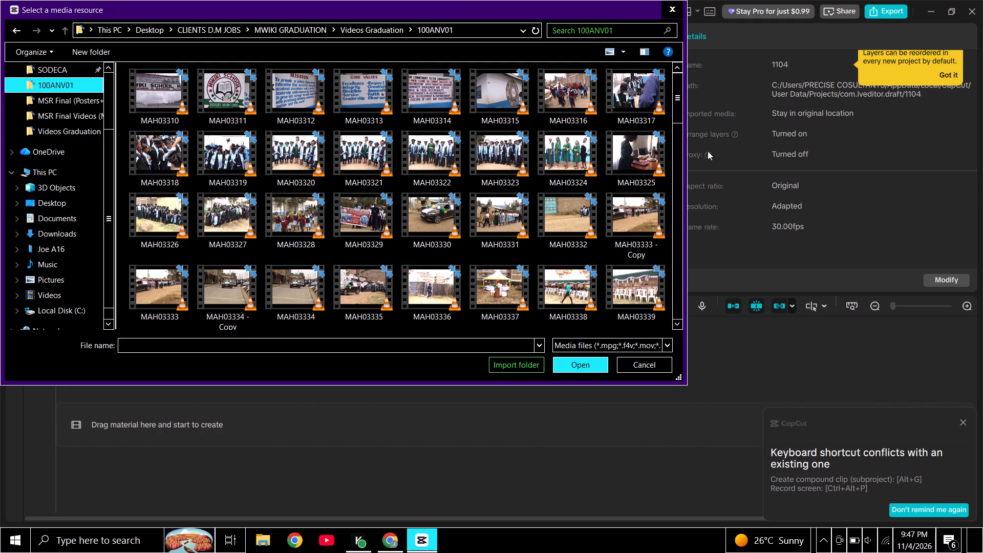
drag(678, 109, 679, 238)
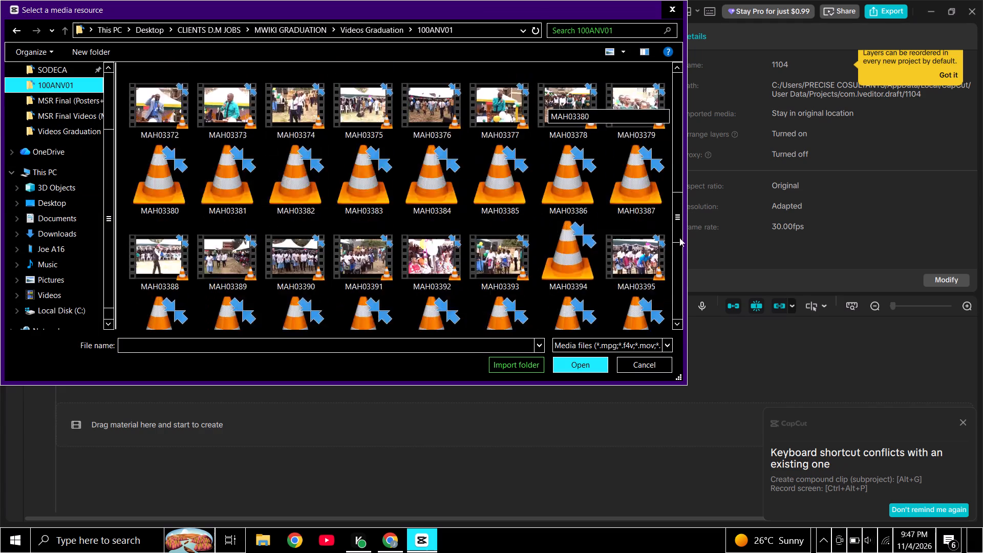
drag(679, 238, 673, 308)
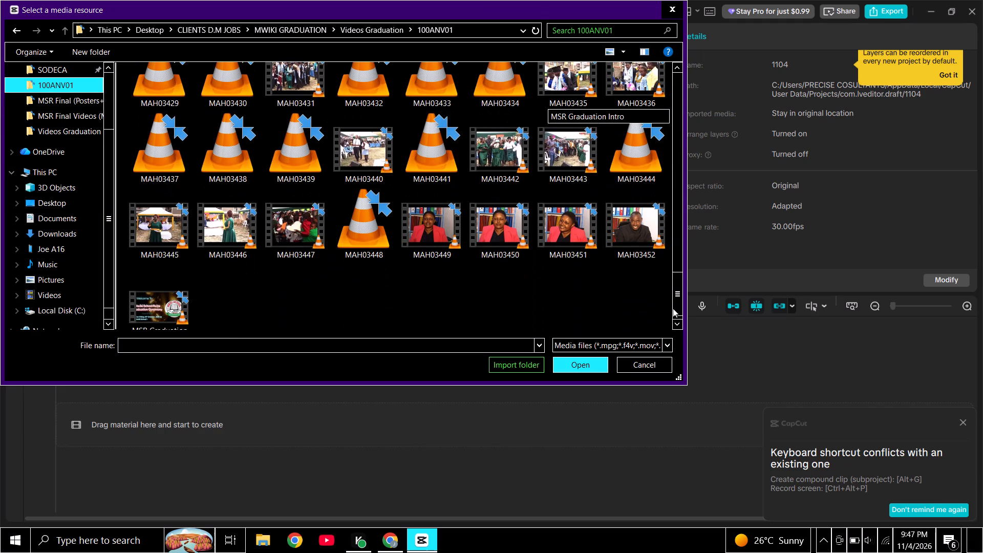
drag(673, 308, 670, 82)
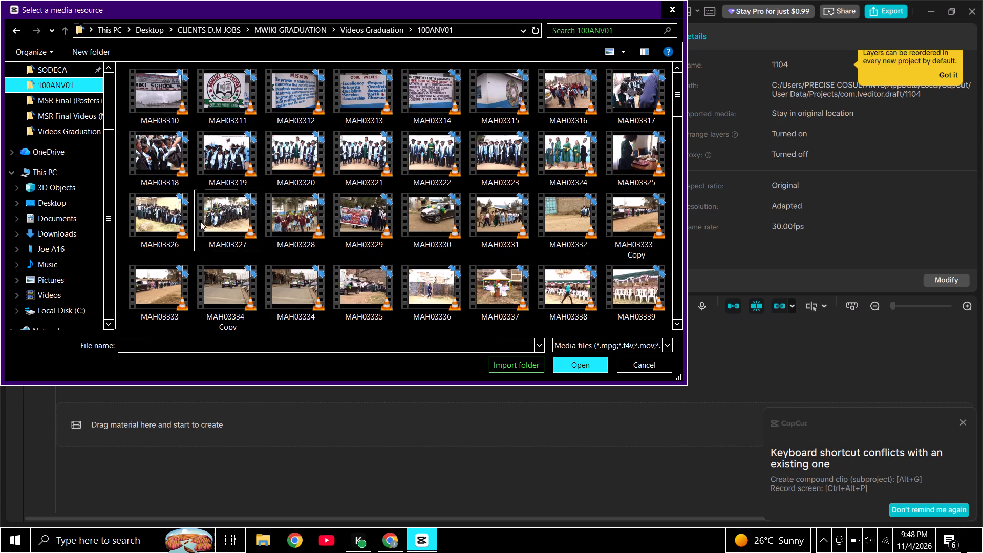
double_click(56, 131)
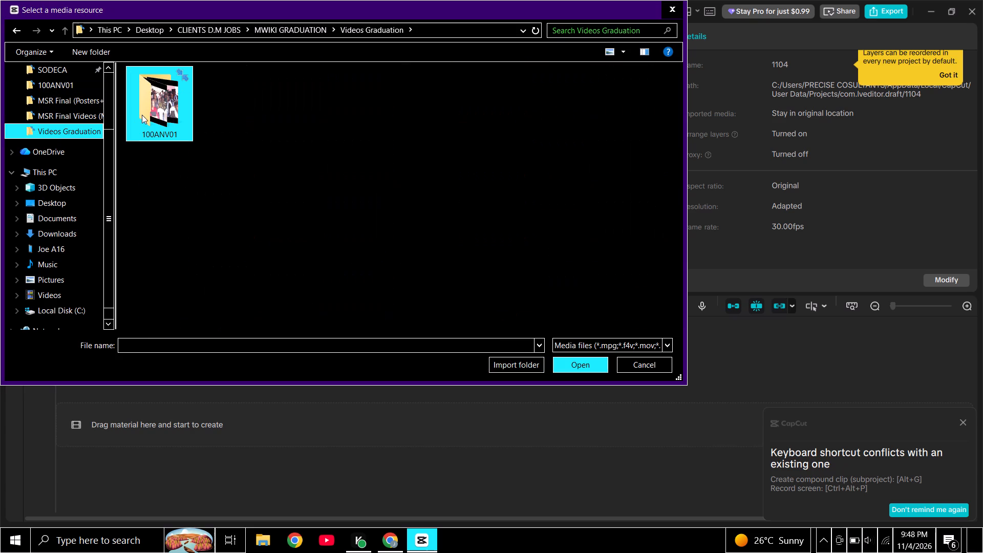
double_click(147, 111)
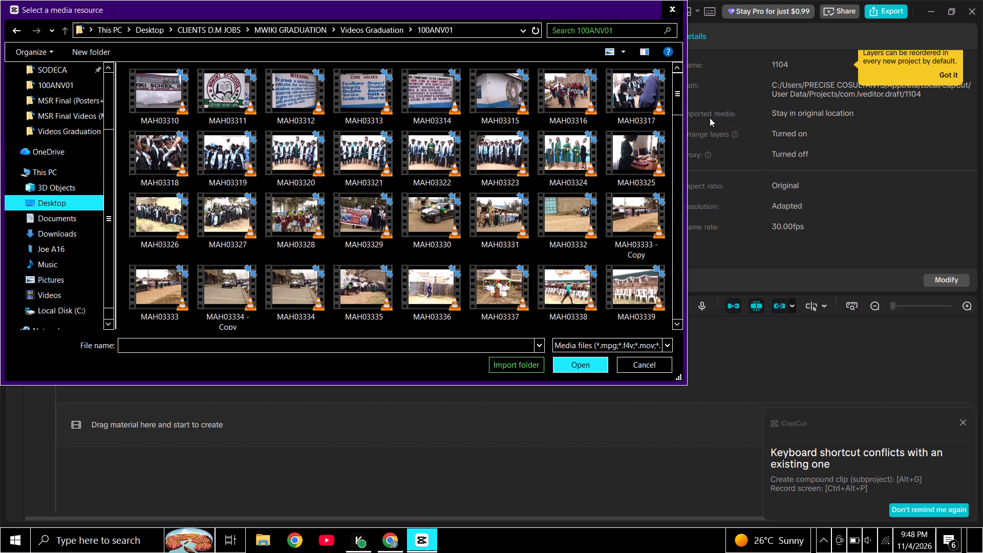
drag(678, 98, 691, 272)
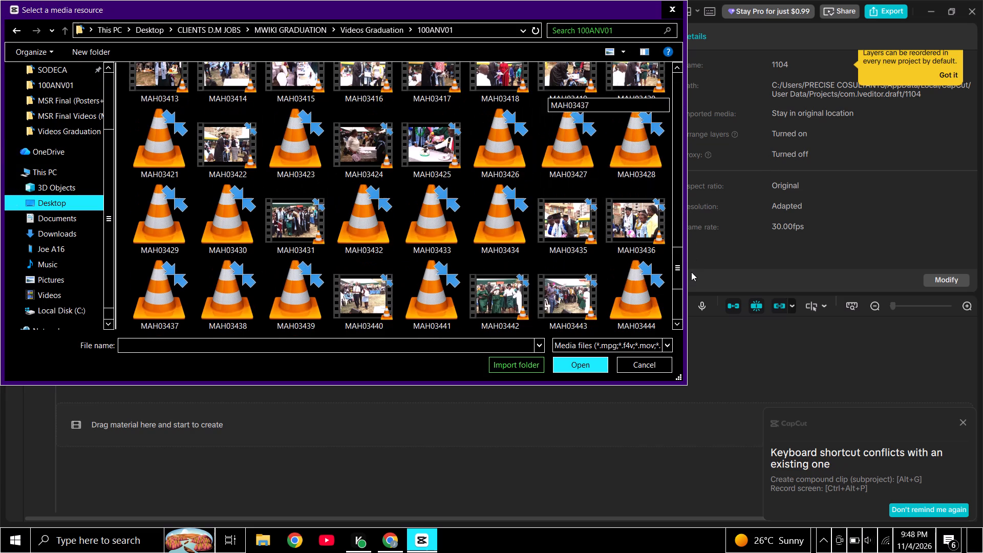
drag(679, 267, 680, 310)
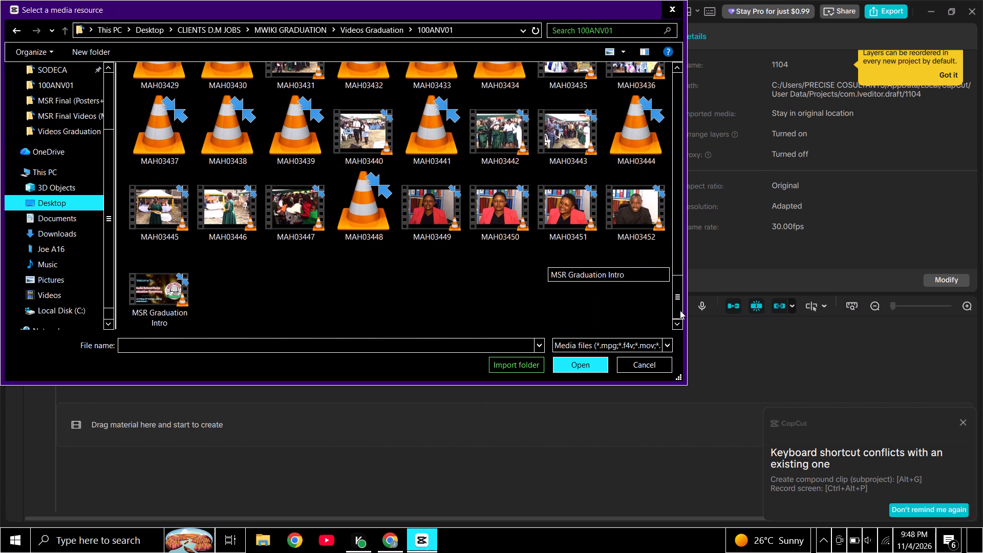
drag(680, 310, 678, 251)
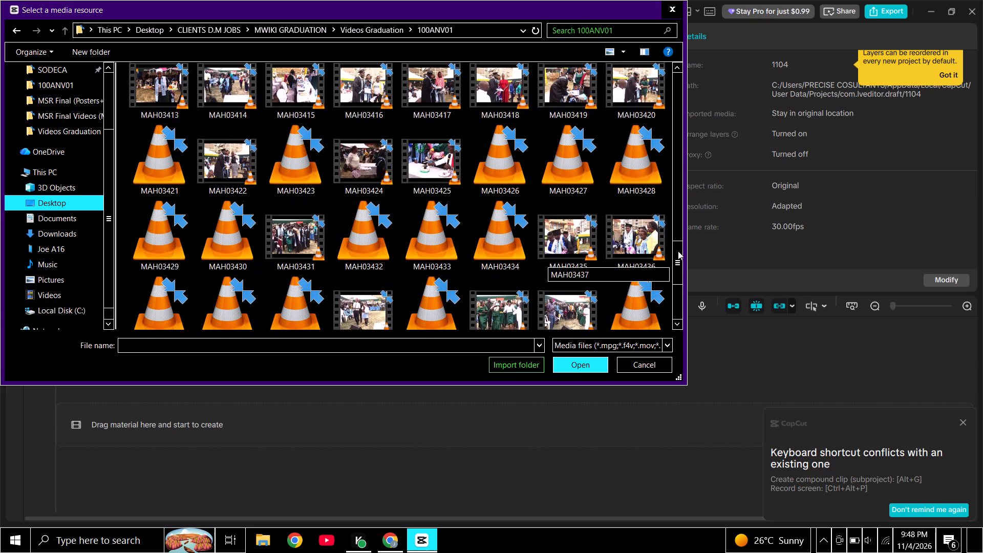
drag(678, 251, 682, 85)
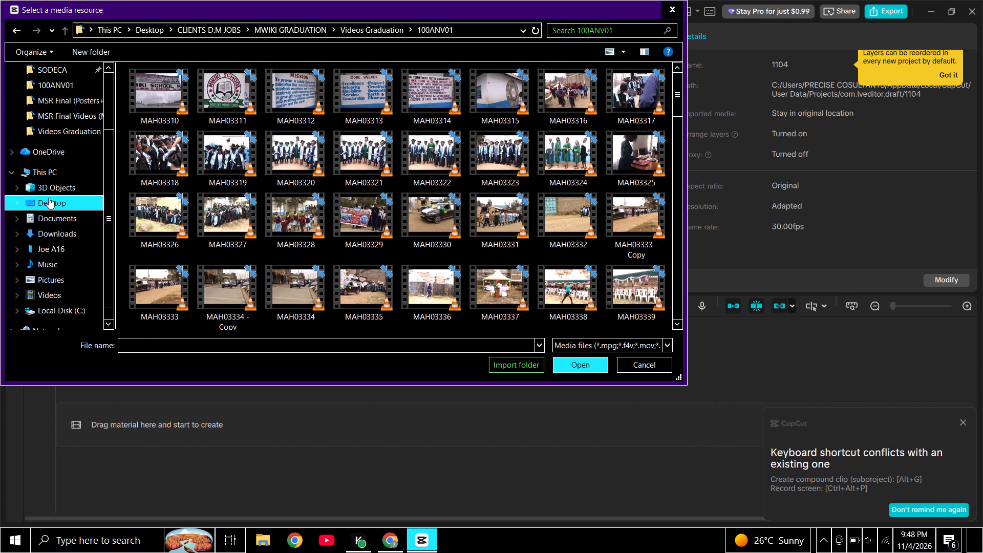
double_click(73, 117)
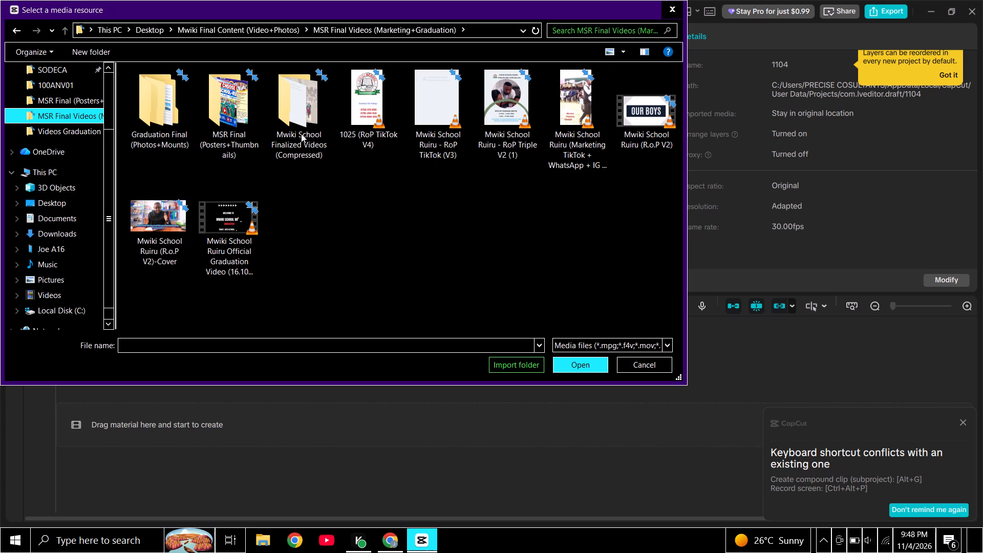
click(170, 105)
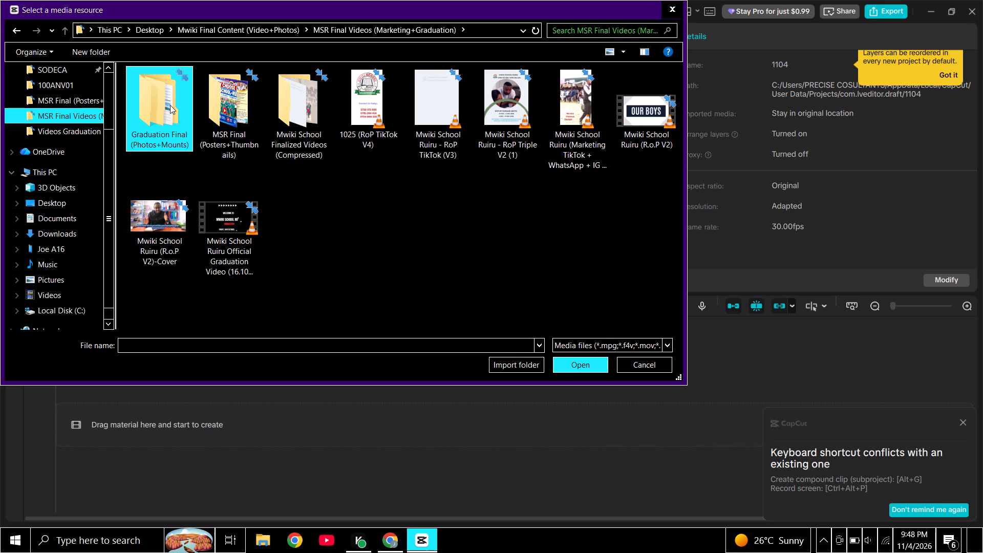
double_click(170, 105)
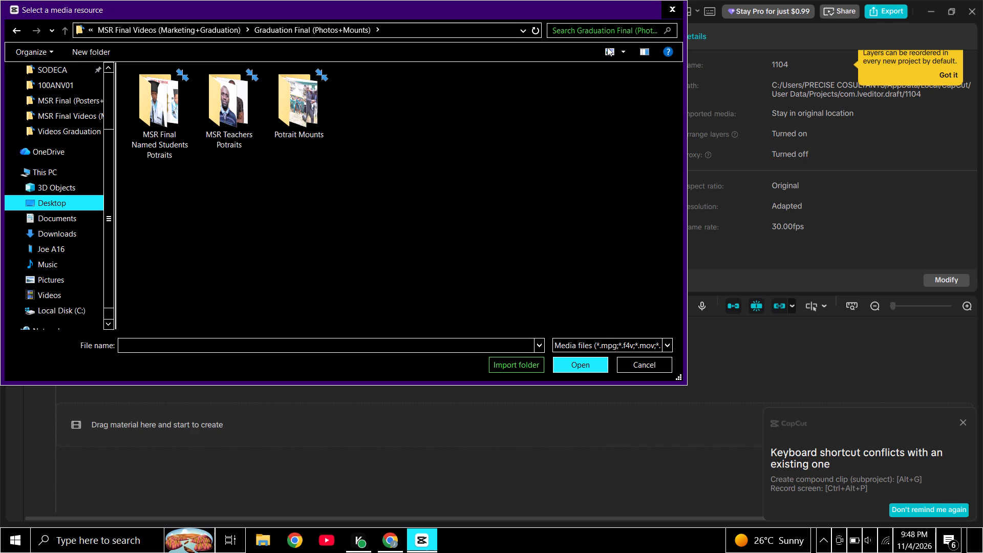
click(667, 12)
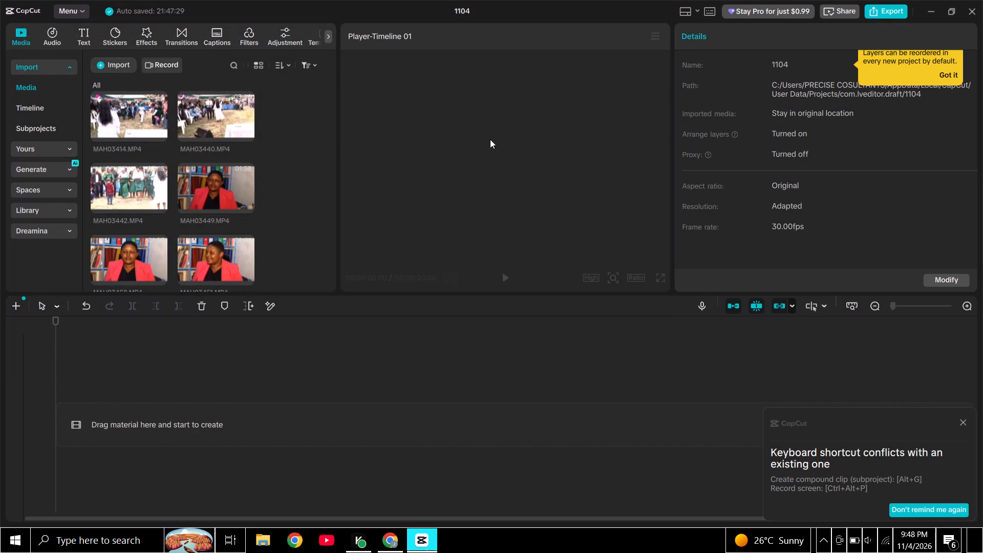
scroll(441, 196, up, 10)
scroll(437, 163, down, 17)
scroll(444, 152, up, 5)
Import every portrait from MSR Final Named Students Potraits, inside Graduation Final (Photos+Mounts) of the MSR Final Videos folder.
click(110, 64)
click(122, 94)
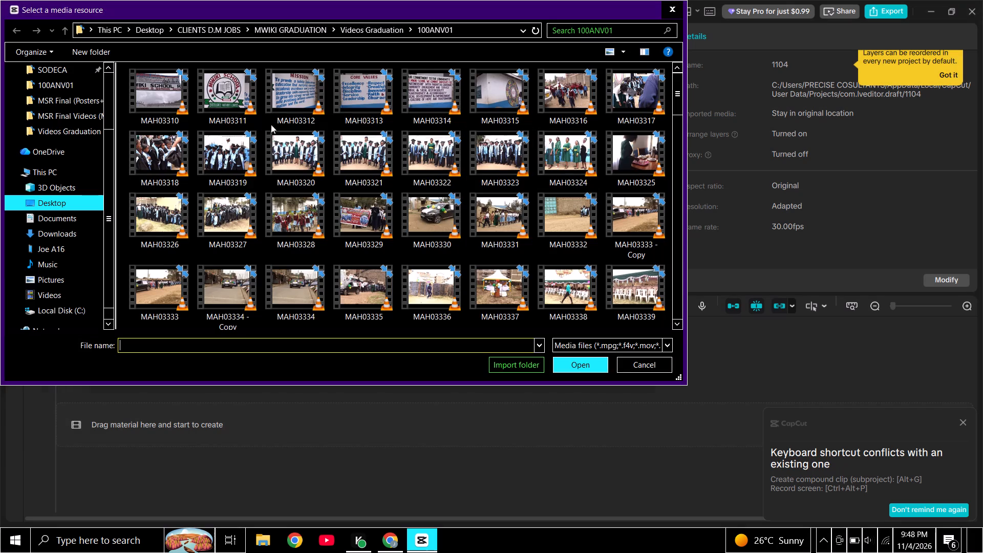
double_click(68, 102)
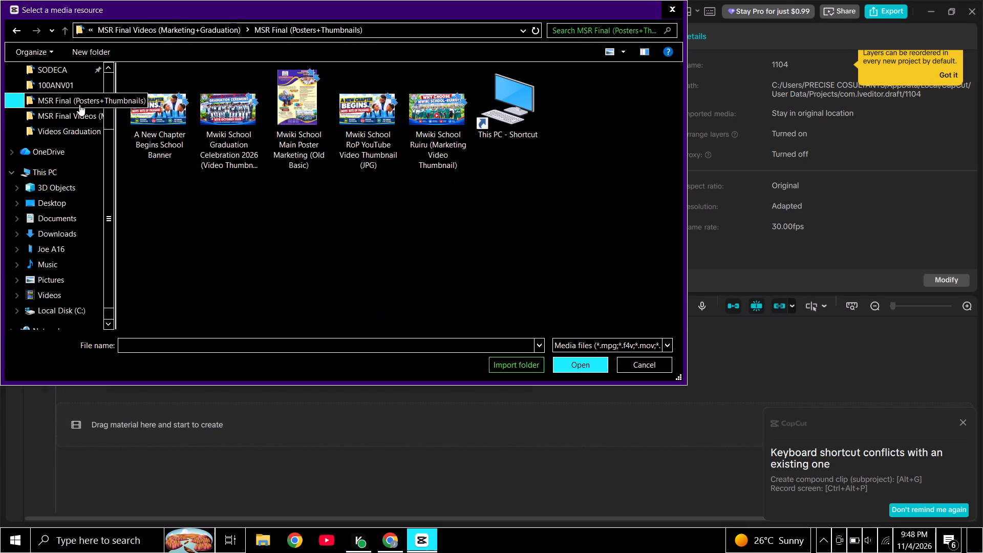
double_click(69, 116)
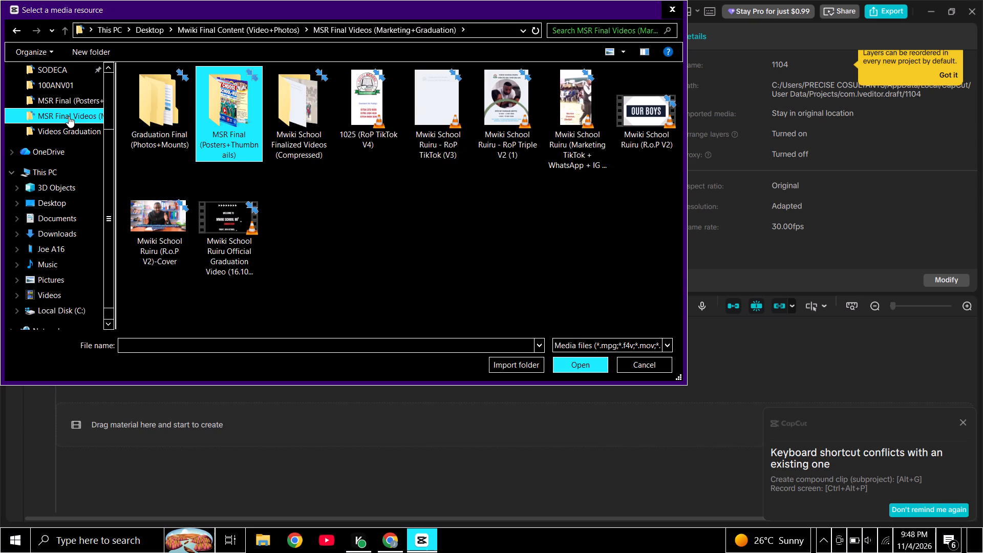
double_click(145, 107)
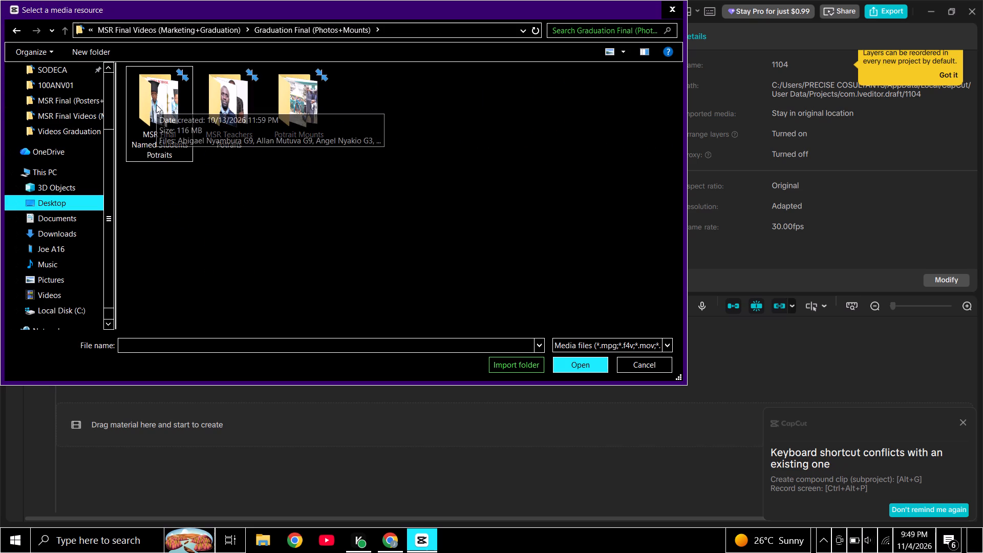
double_click(156, 104)
click(157, 104)
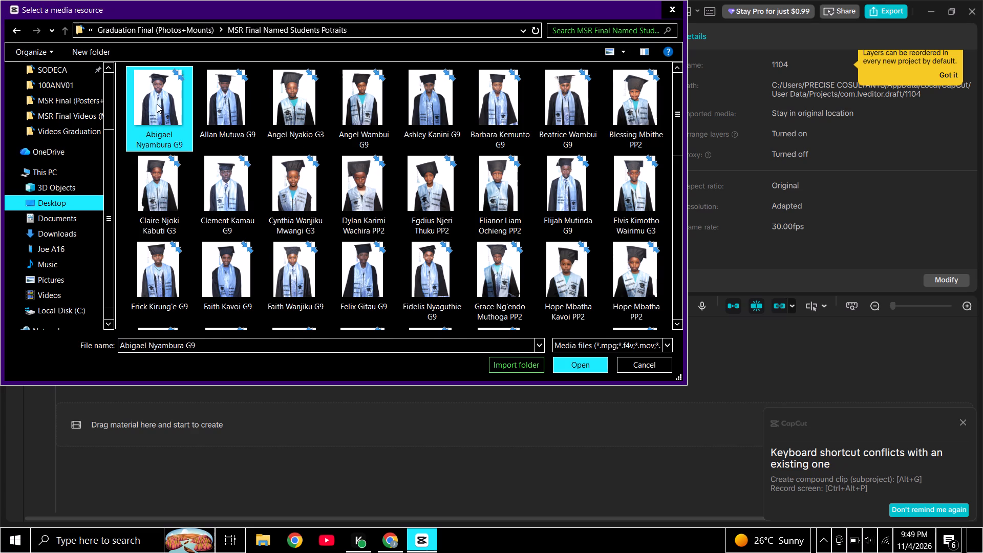
key(ctrl+a)
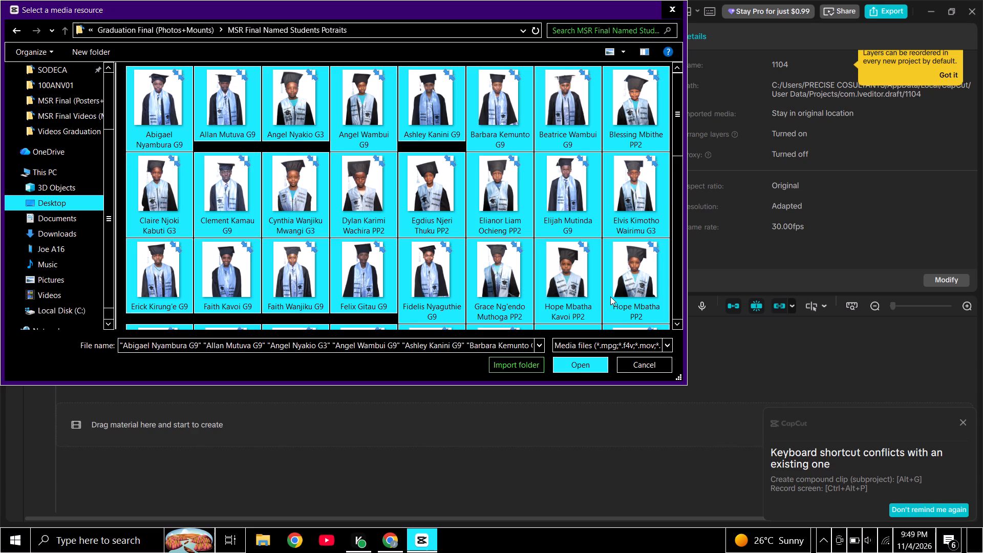
click(579, 368)
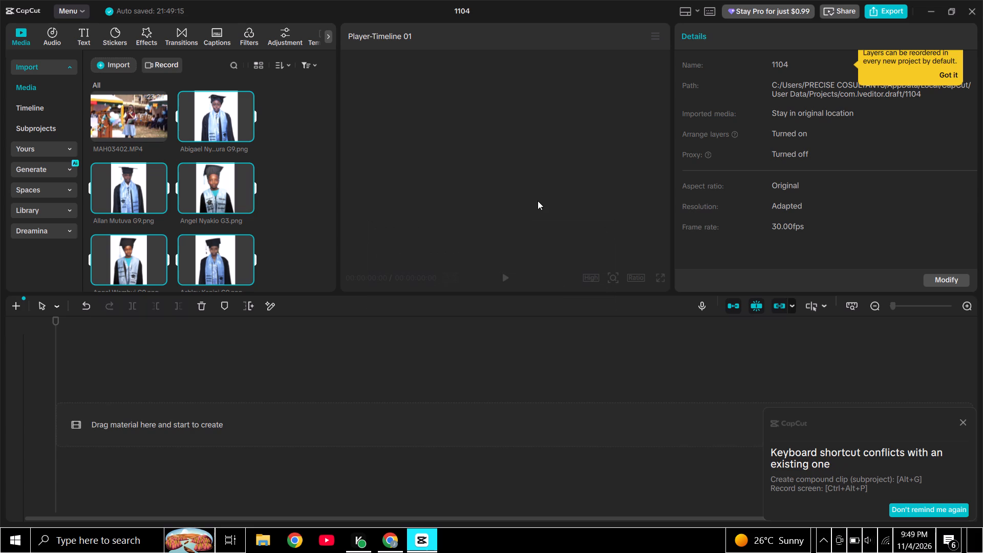
Dismiss the keyboard shortcut conflict notice so that it does not remind again.
click(923, 509)
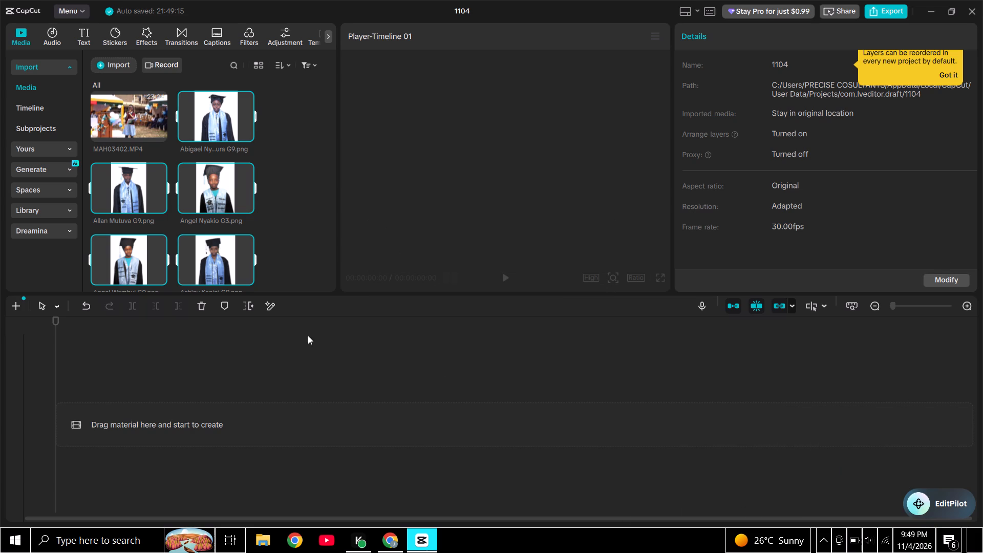
Look through the project's imported media, examining the footage clips and the student graduation portraits.
scroll(267, 191, up, 6)
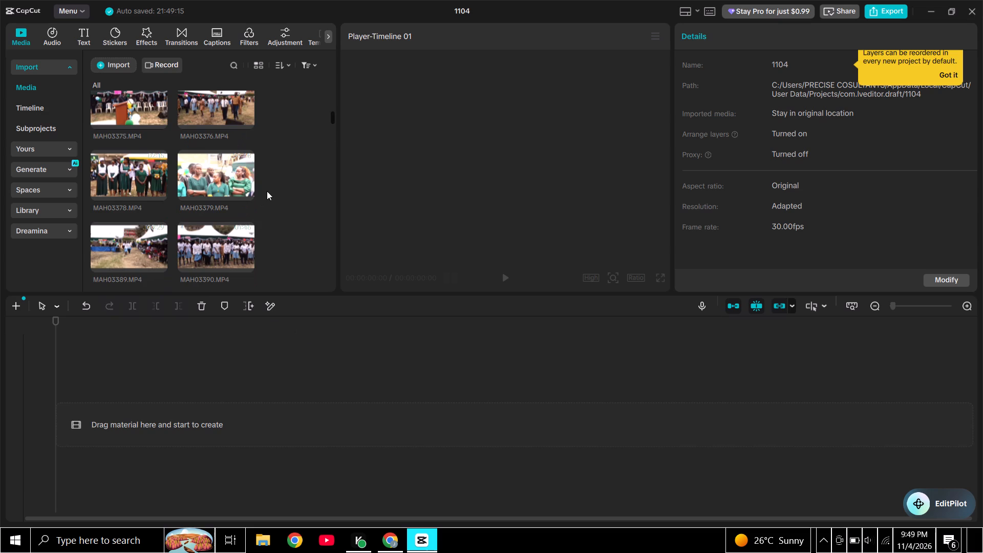
scroll(267, 191, down, 20)
scroll(267, 191, down, 12)
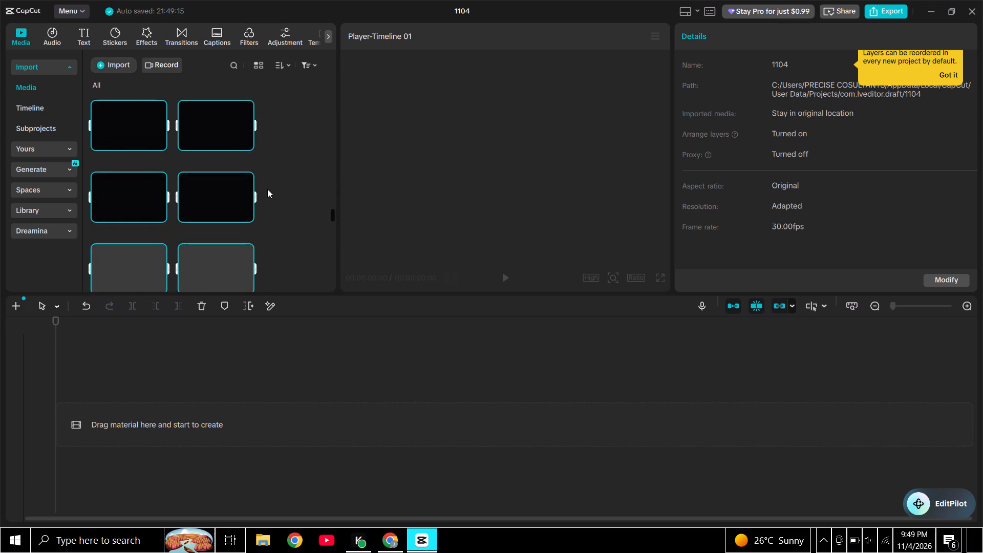
scroll(267, 189, down, 17)
scroll(267, 189, down, 5)
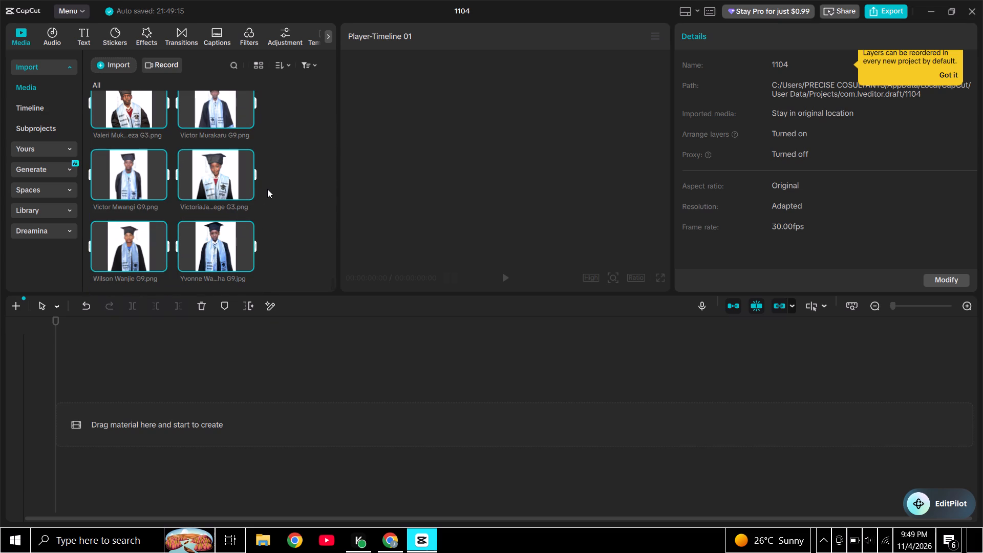
scroll(267, 189, up, 9)
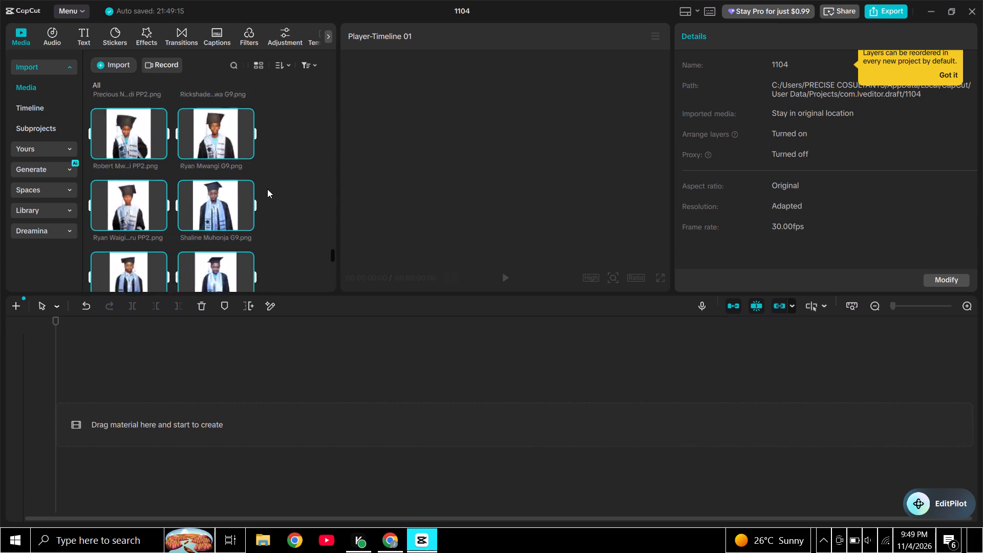
scroll(267, 189, up, 5)
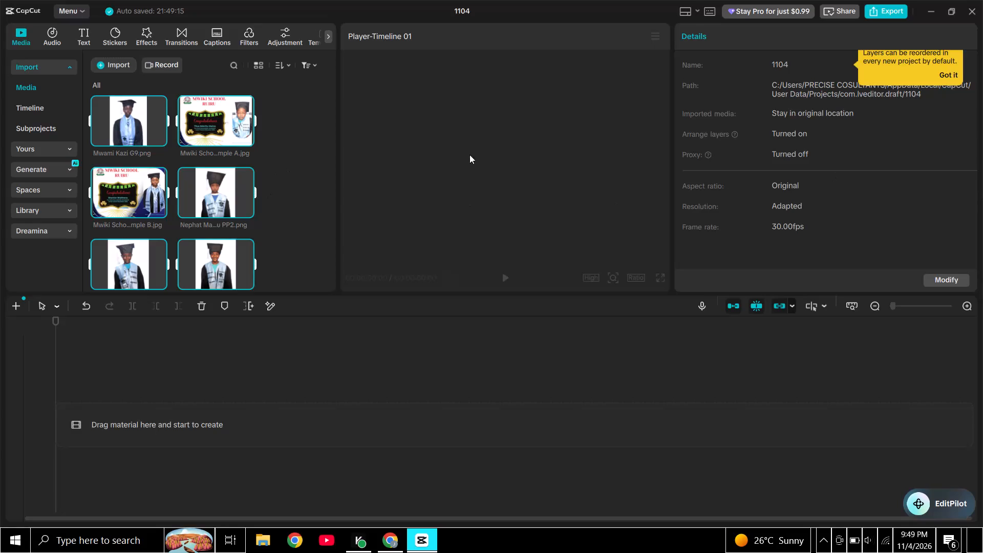
scroll(238, 198, up, 10)
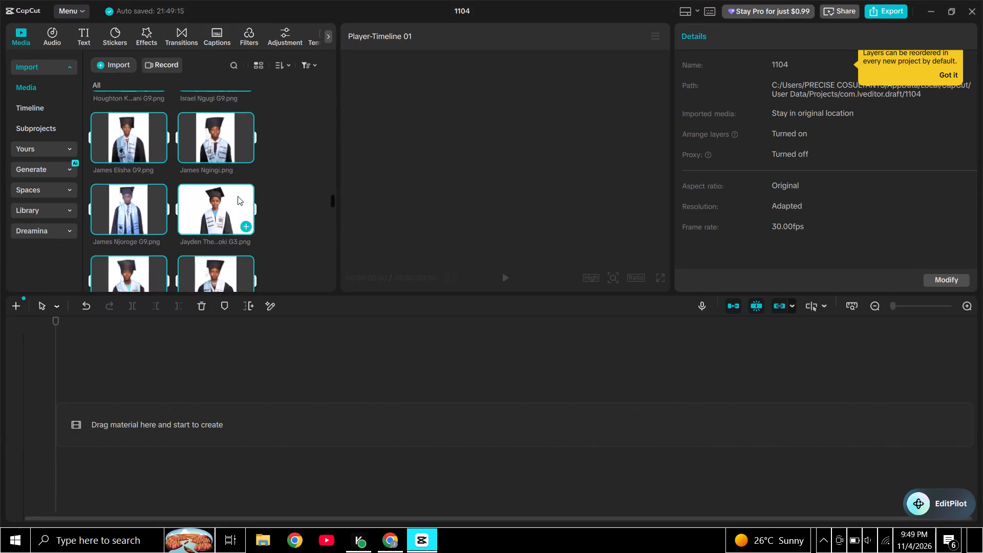
scroll(237, 192, up, 20)
scroll(237, 192, up, 1)
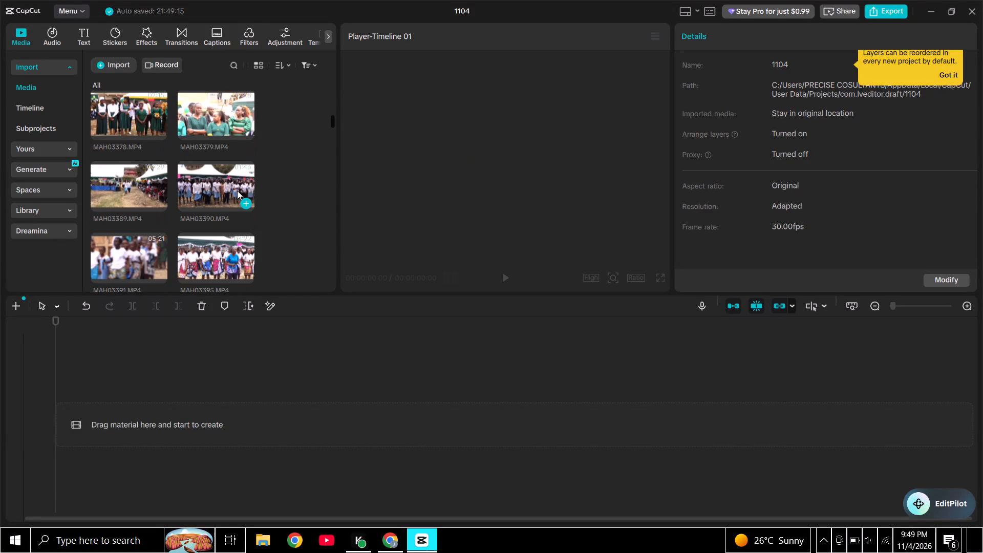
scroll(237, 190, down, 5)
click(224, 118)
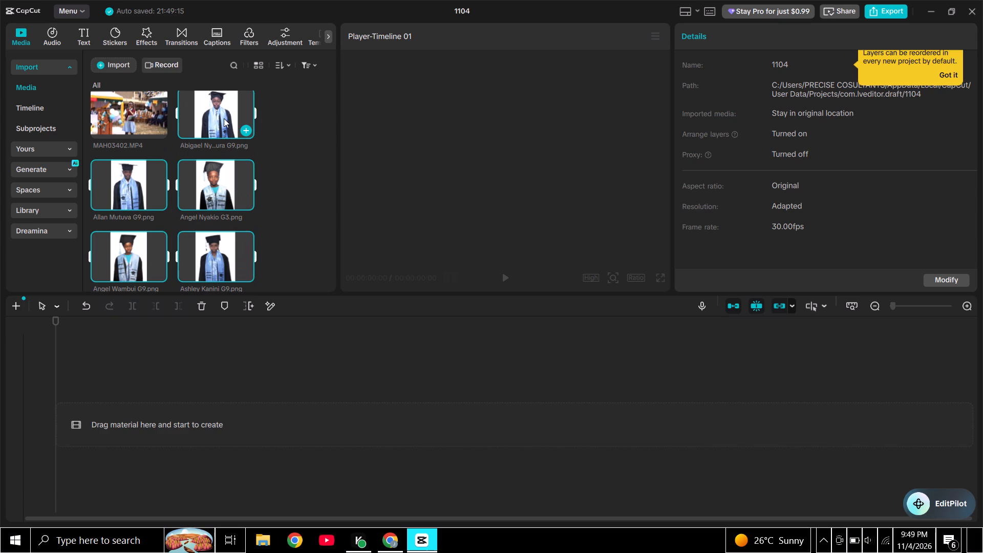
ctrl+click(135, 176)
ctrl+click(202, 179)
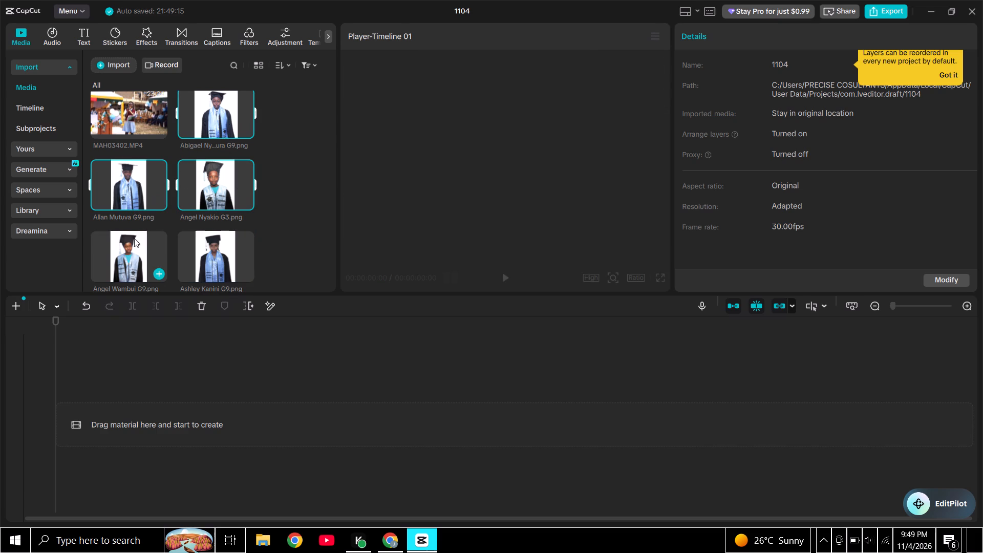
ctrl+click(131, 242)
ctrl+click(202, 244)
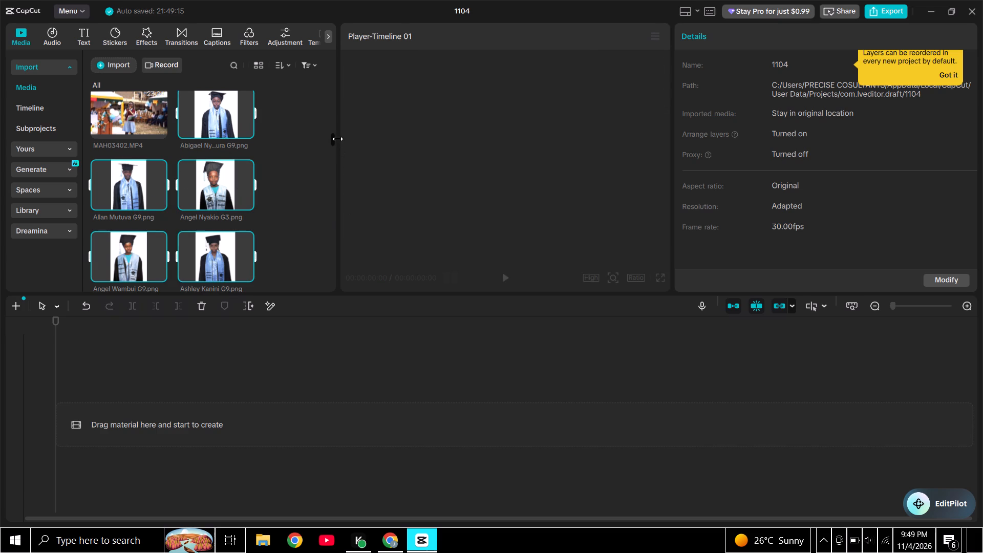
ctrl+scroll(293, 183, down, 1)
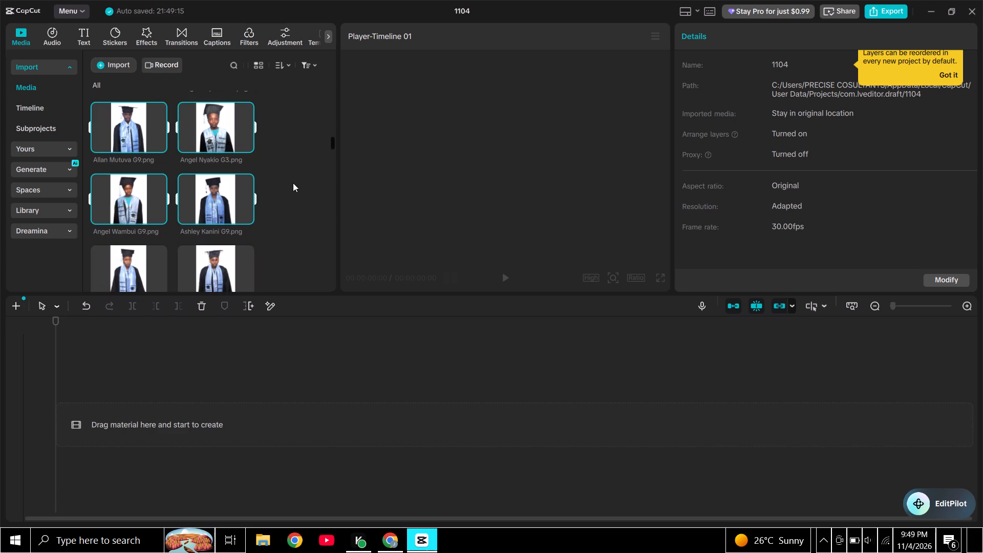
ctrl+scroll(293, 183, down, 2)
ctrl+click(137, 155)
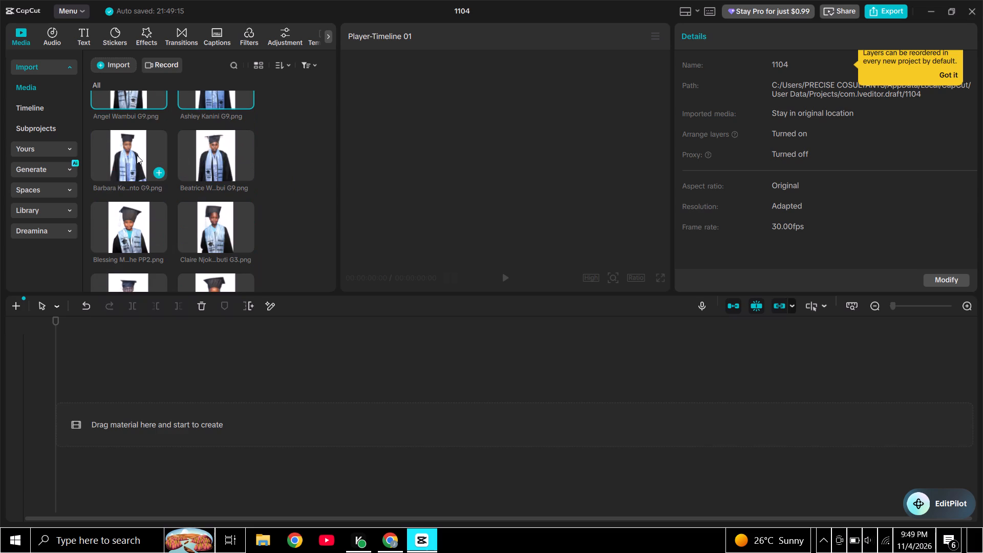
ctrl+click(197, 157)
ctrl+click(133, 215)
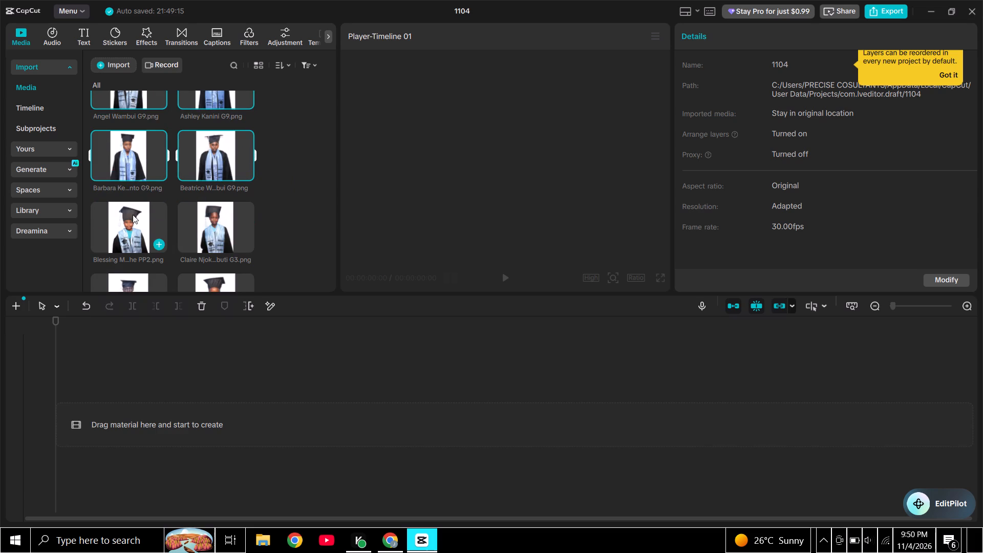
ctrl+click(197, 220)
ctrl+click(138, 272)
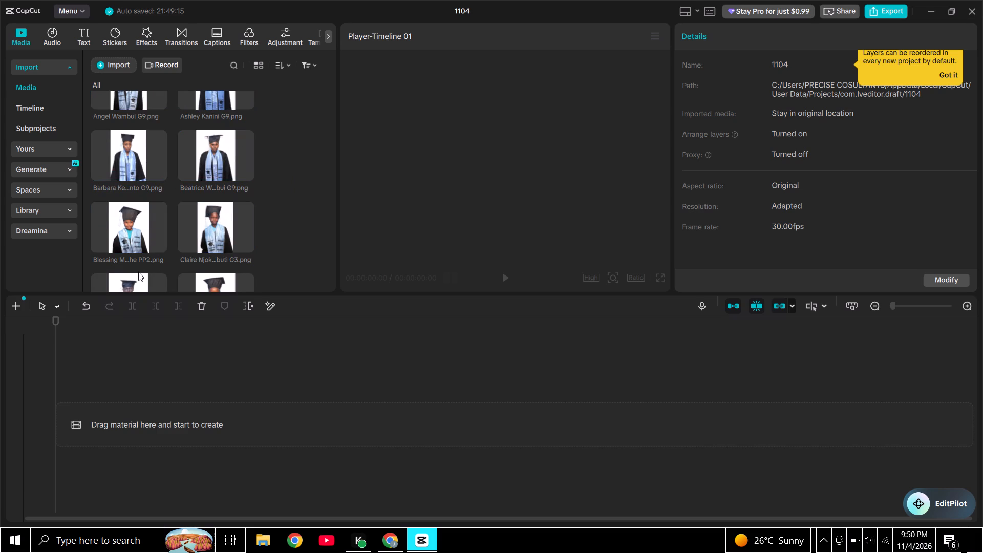
Select the first sixteen student portraits, from Abigael through Elvis, and place them together as a sequence at the start of the empty timeline.
ctrl+click(129, 280)
ctrl+click(214, 222)
ctrl+click(135, 226)
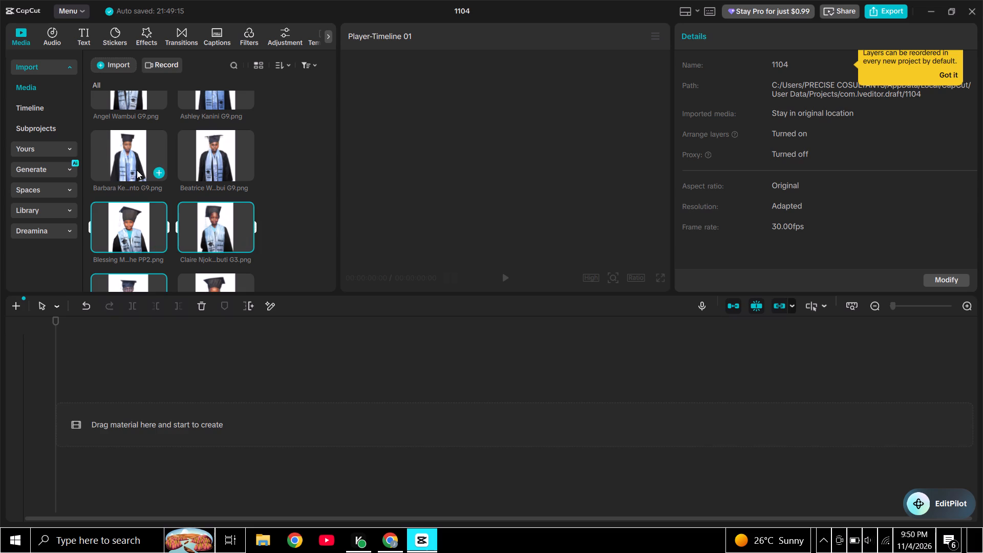
ctrl+click(136, 164)
ctrl+scroll(254, 155, up, 4)
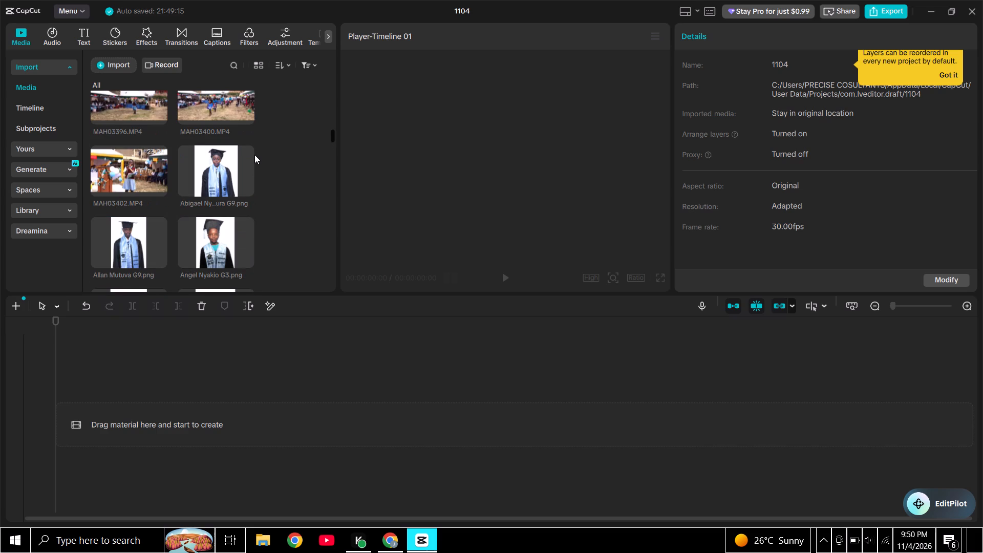
ctrl+click(219, 169)
ctrl+click(129, 236)
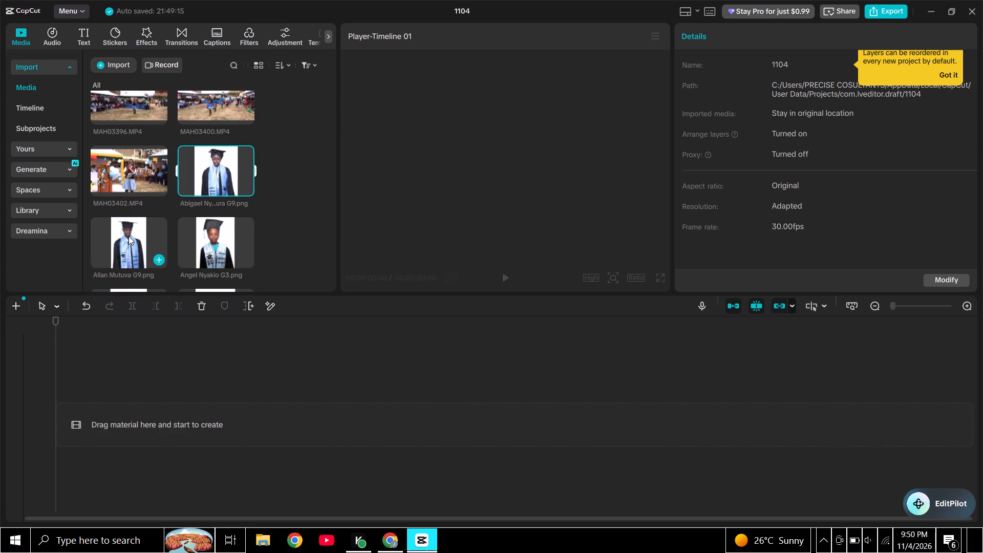
ctrl+click(195, 232)
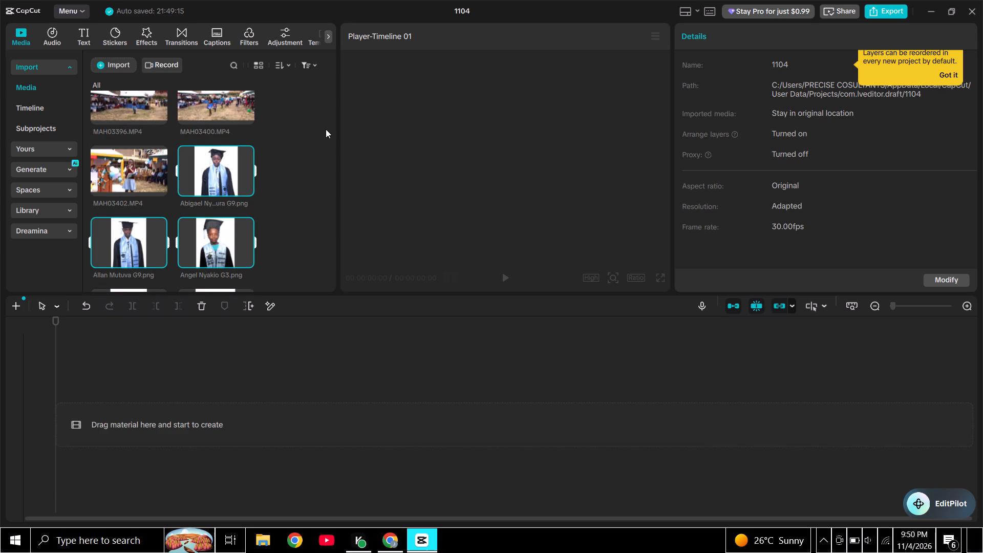
ctrl+scroll(326, 129, down, 2)
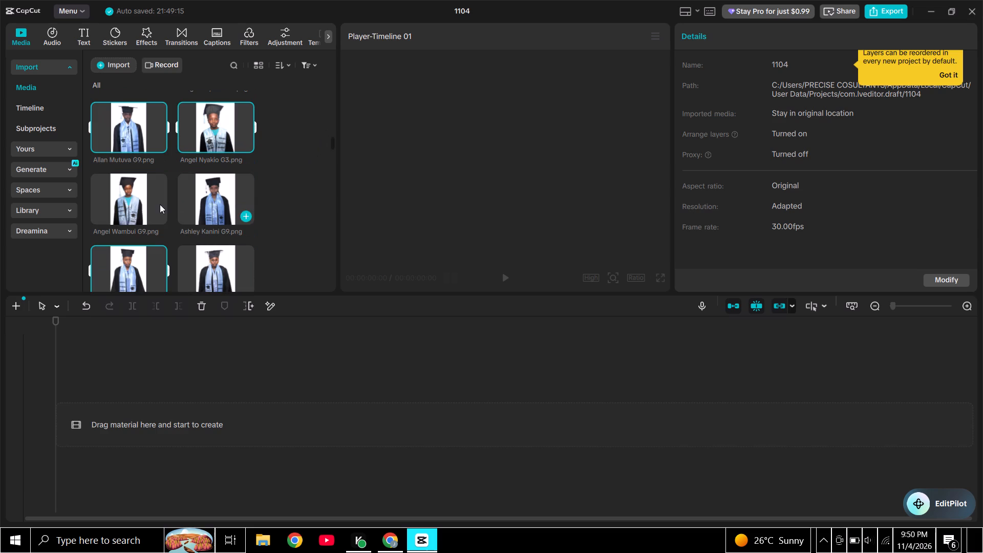
ctrl+click(138, 203)
ctrl+click(198, 199)
ctrl+scroll(308, 185, down, 2)
ctrl+click(221, 160)
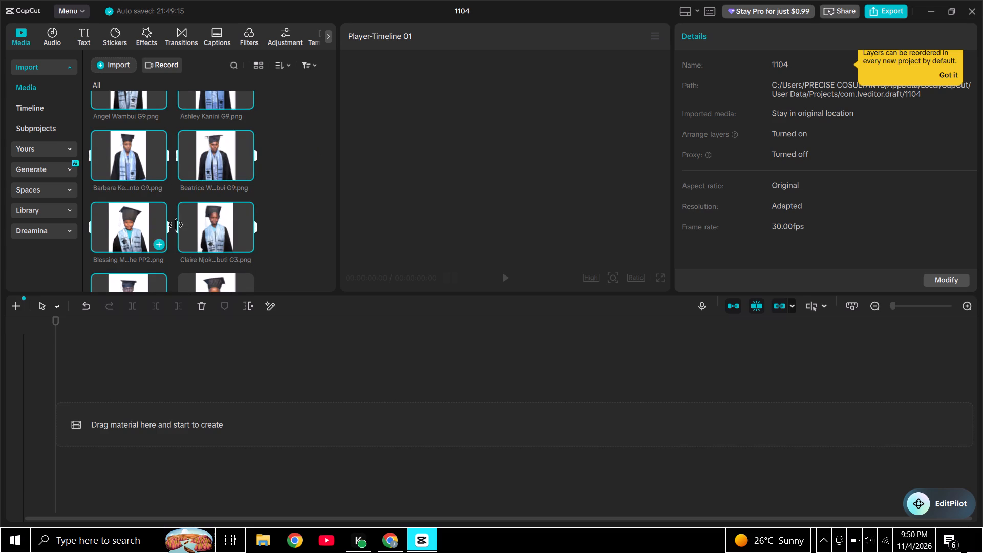
ctrl+scroll(313, 181, down, 1)
ctrl+click(199, 230)
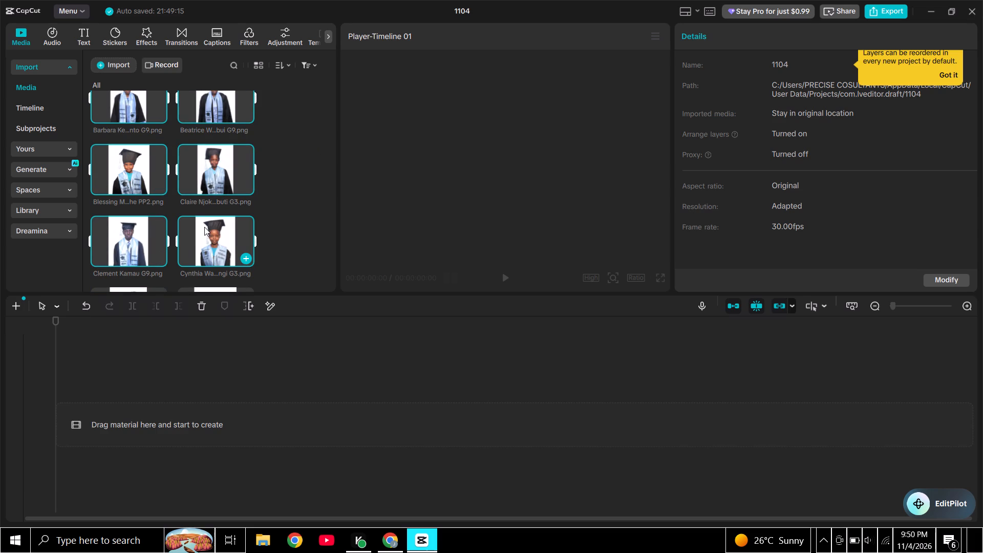
ctrl+scroll(286, 167, down, 2)
ctrl+click(130, 184)
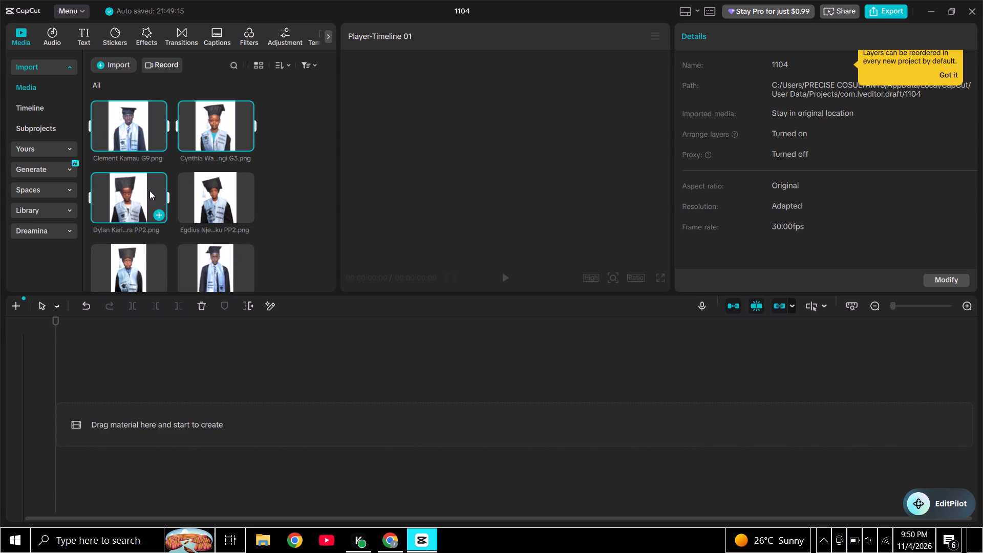
ctrl+click(206, 193)
ctrl+scroll(279, 150, down, 1)
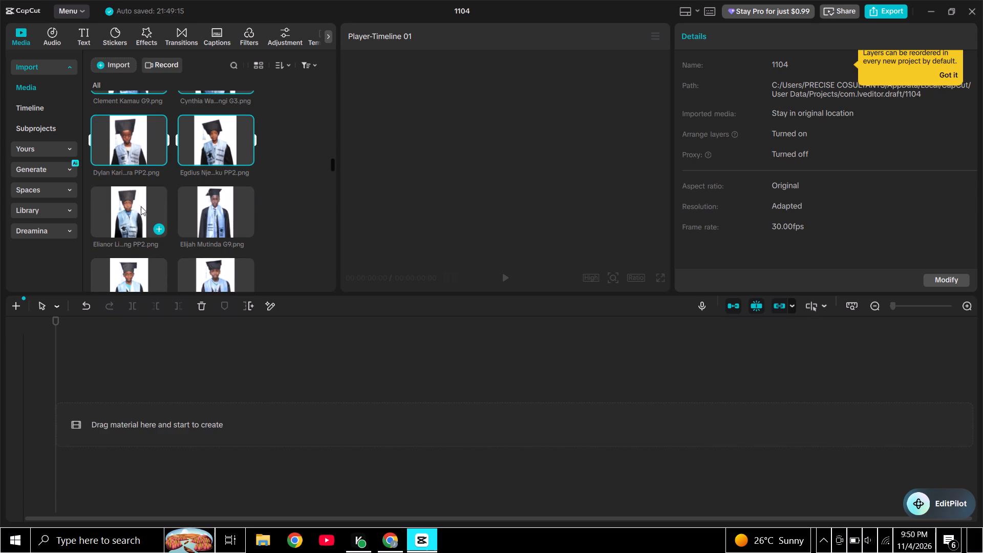
ctrl+click(112, 206)
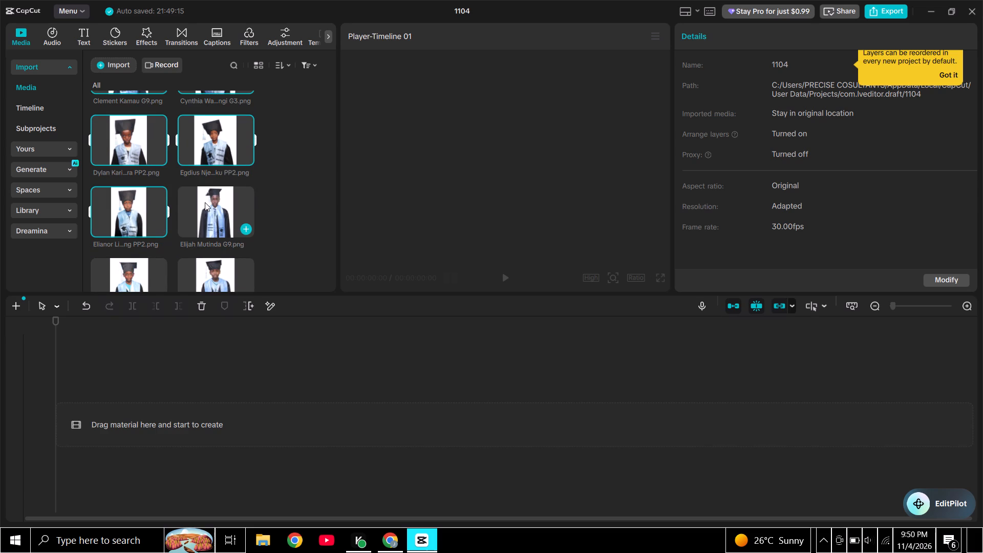
ctrl+click(205, 202)
ctrl+scroll(282, 175, down, 1)
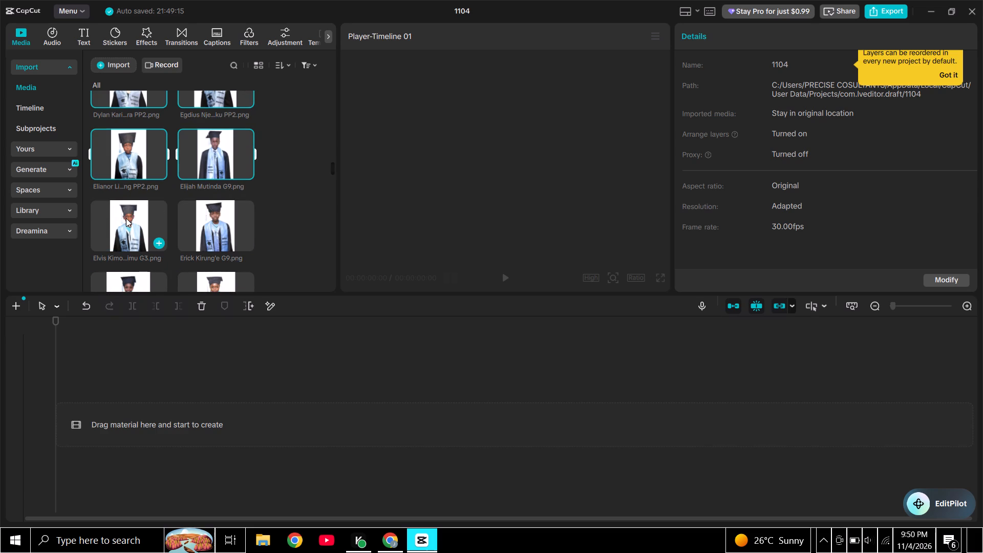
ctrl+click(126, 218)
drag(126, 218, 131, 321)
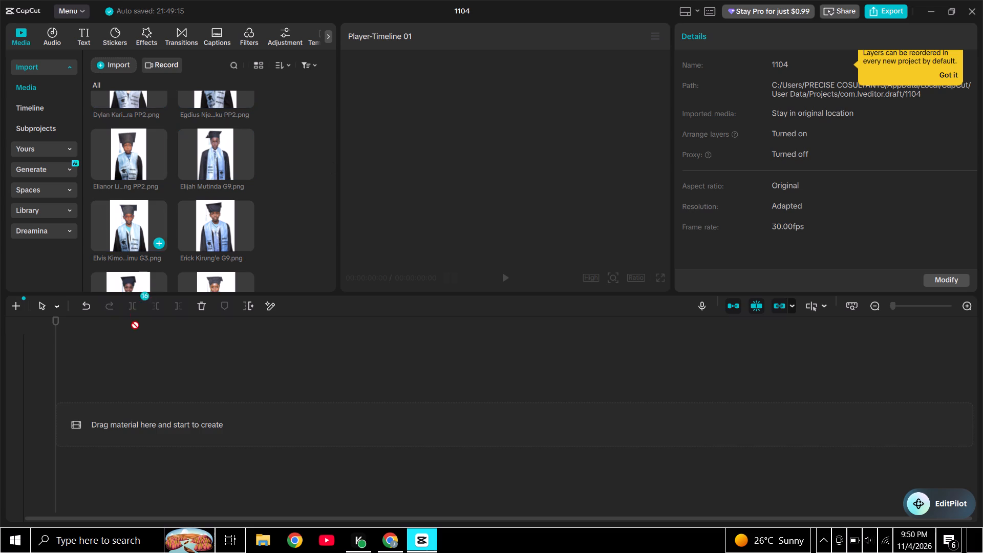
drag(131, 321, 120, 369)
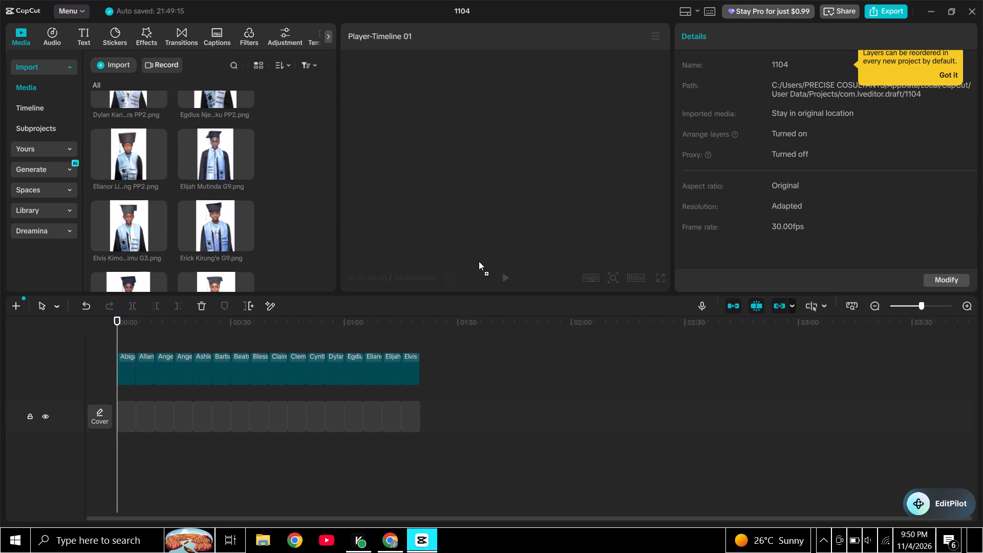
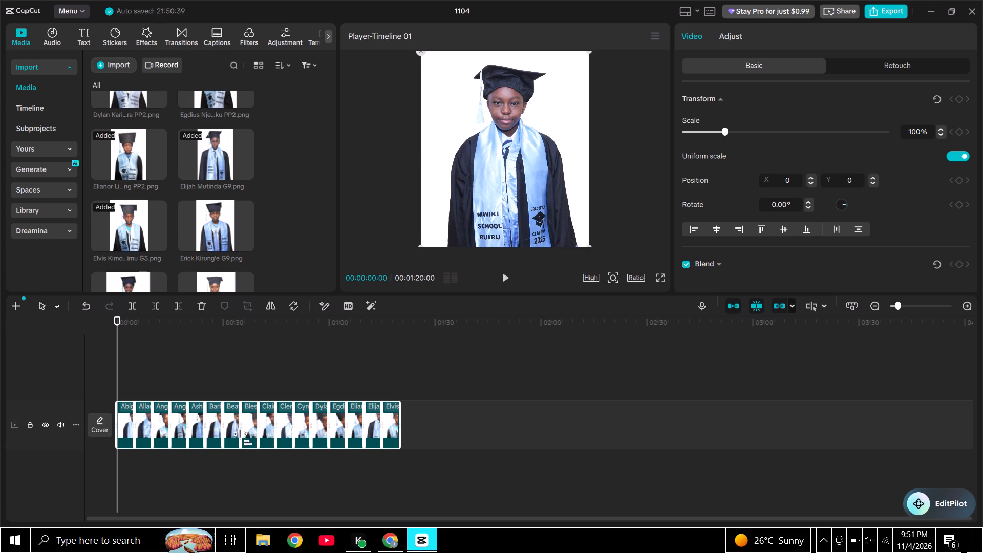
Play the opening of the portrait sequence briefly to check the playback.
click(505, 280)
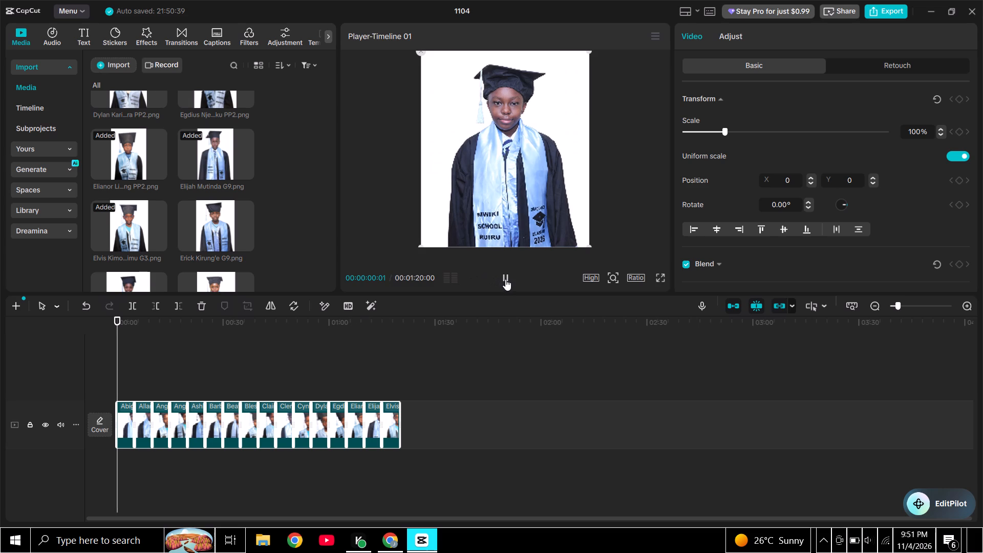
click(505, 279)
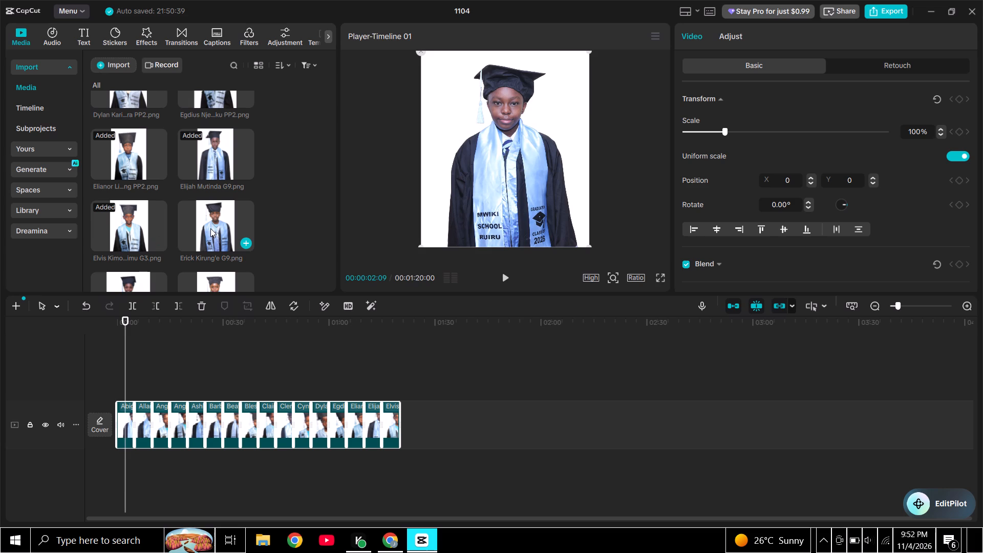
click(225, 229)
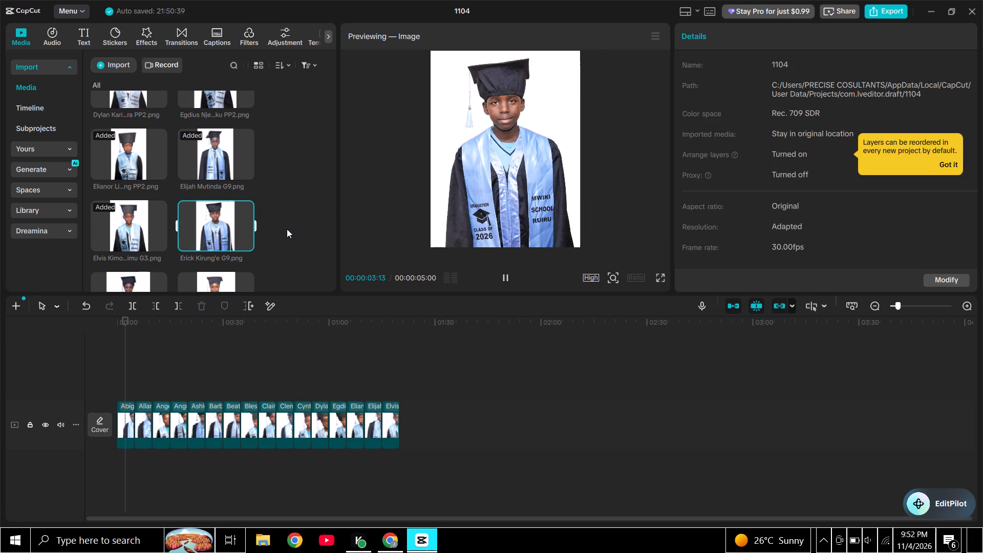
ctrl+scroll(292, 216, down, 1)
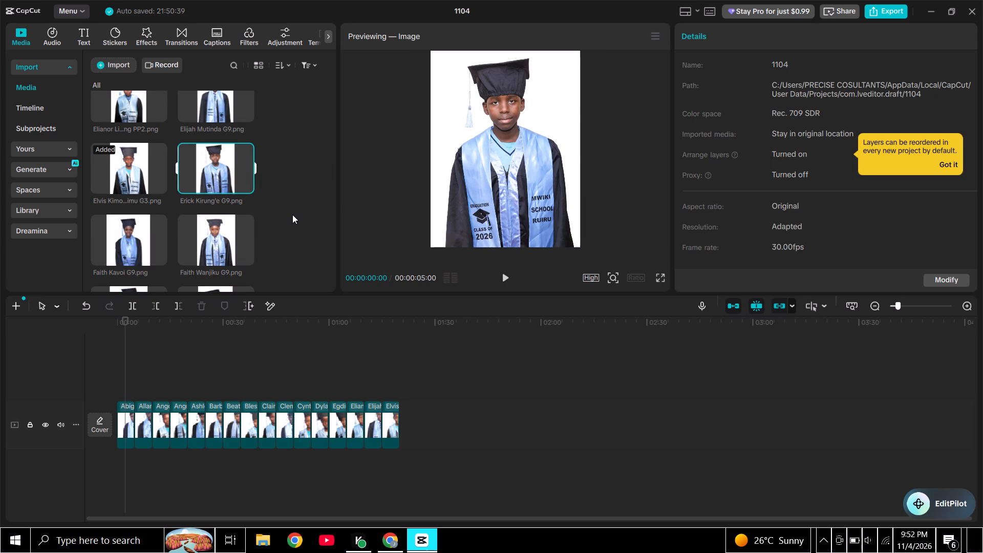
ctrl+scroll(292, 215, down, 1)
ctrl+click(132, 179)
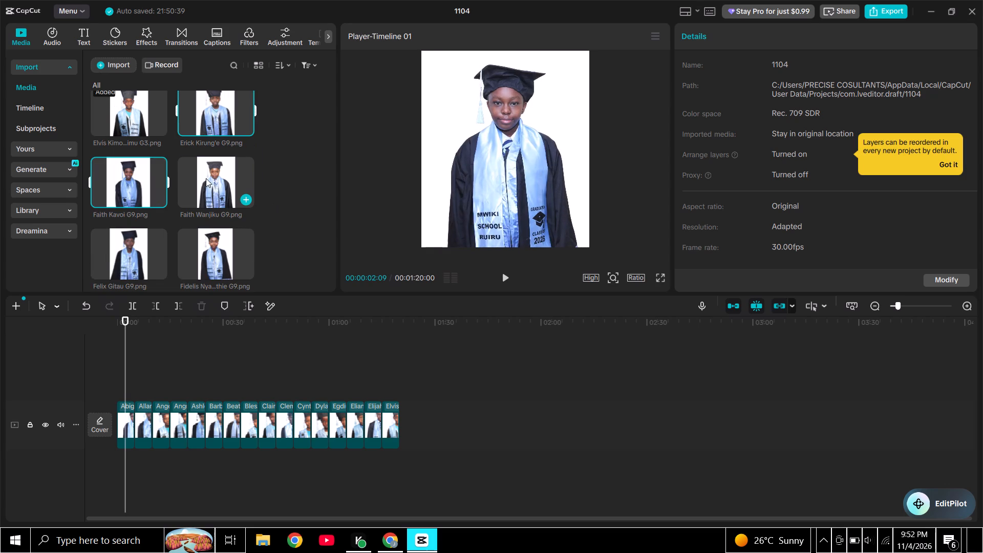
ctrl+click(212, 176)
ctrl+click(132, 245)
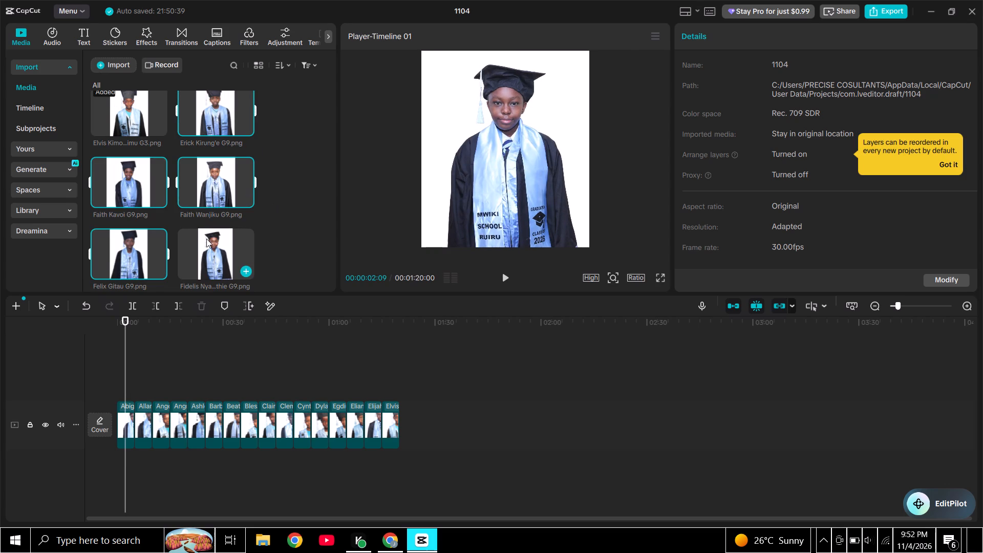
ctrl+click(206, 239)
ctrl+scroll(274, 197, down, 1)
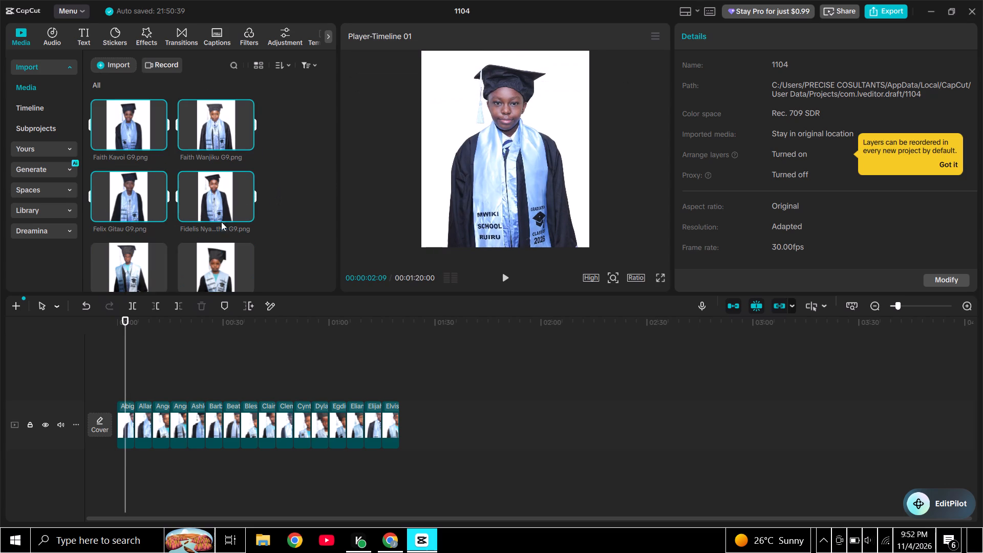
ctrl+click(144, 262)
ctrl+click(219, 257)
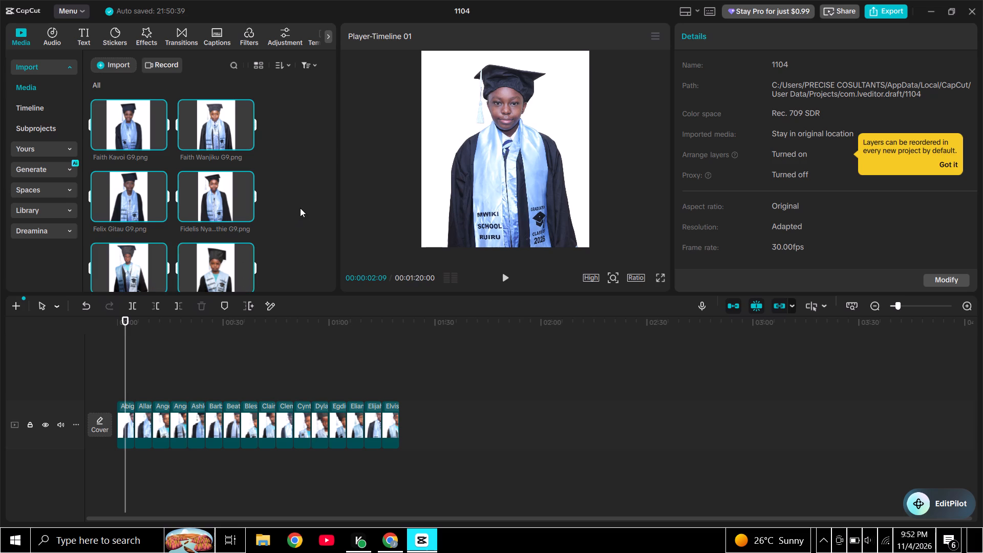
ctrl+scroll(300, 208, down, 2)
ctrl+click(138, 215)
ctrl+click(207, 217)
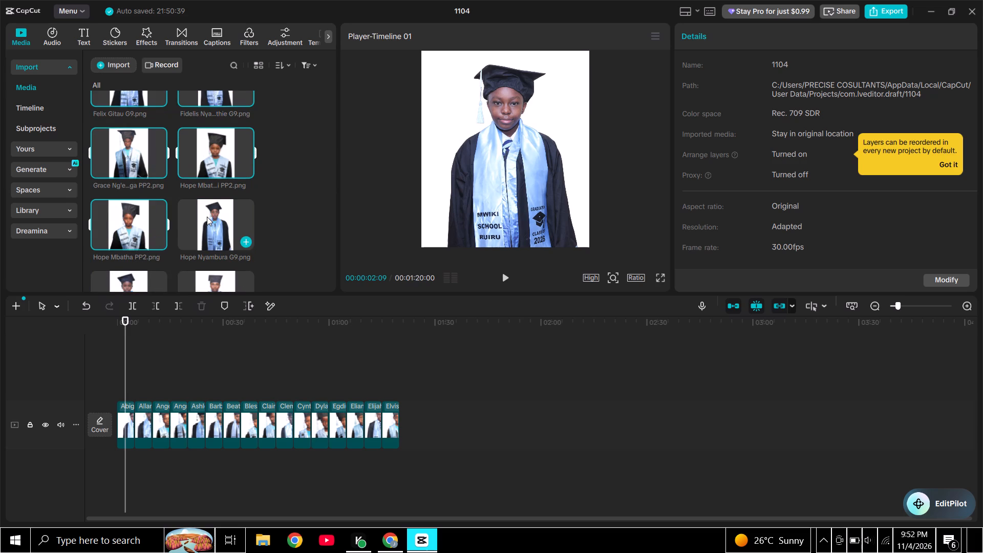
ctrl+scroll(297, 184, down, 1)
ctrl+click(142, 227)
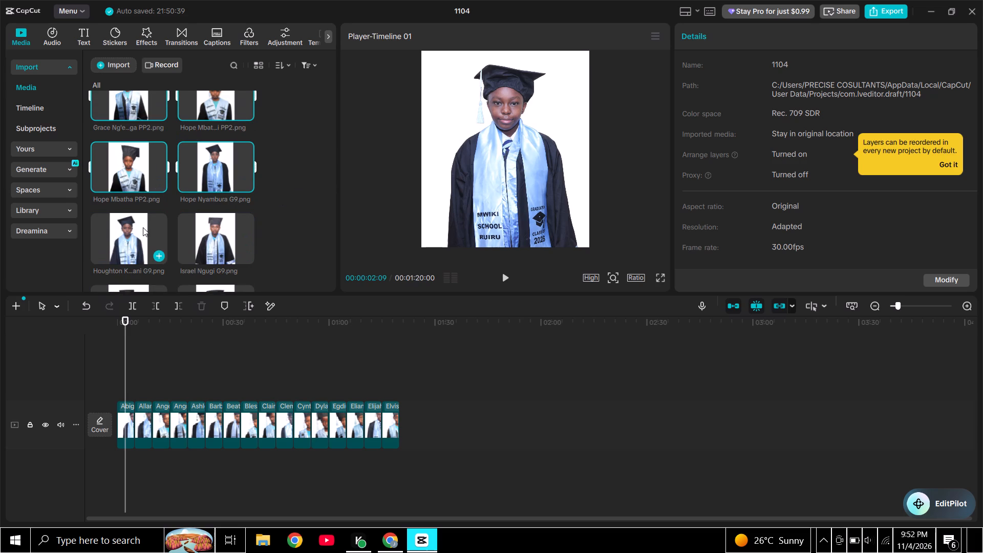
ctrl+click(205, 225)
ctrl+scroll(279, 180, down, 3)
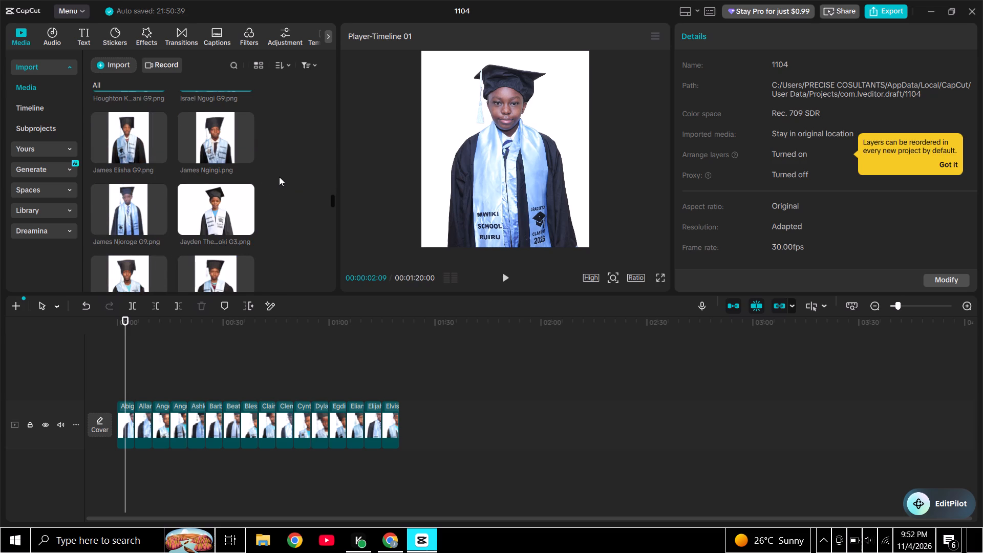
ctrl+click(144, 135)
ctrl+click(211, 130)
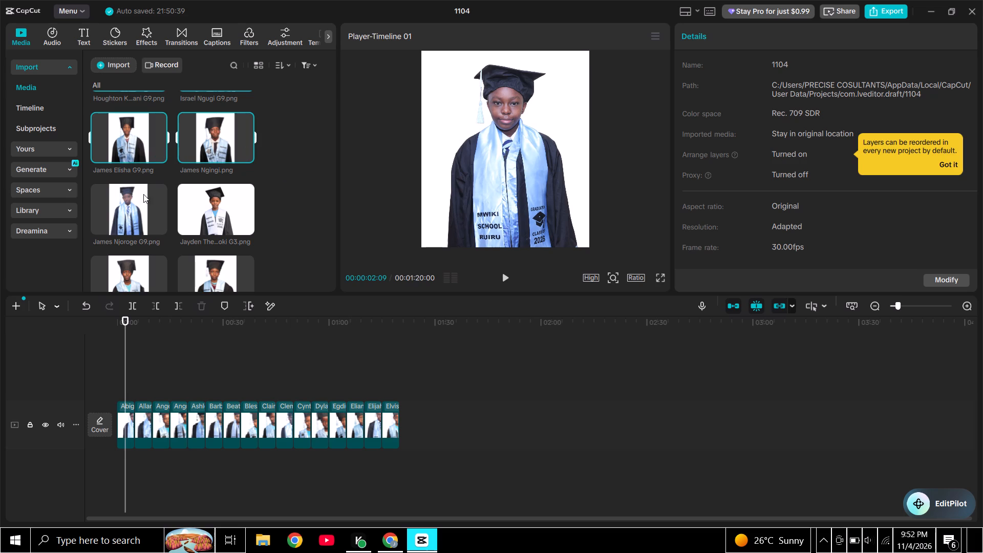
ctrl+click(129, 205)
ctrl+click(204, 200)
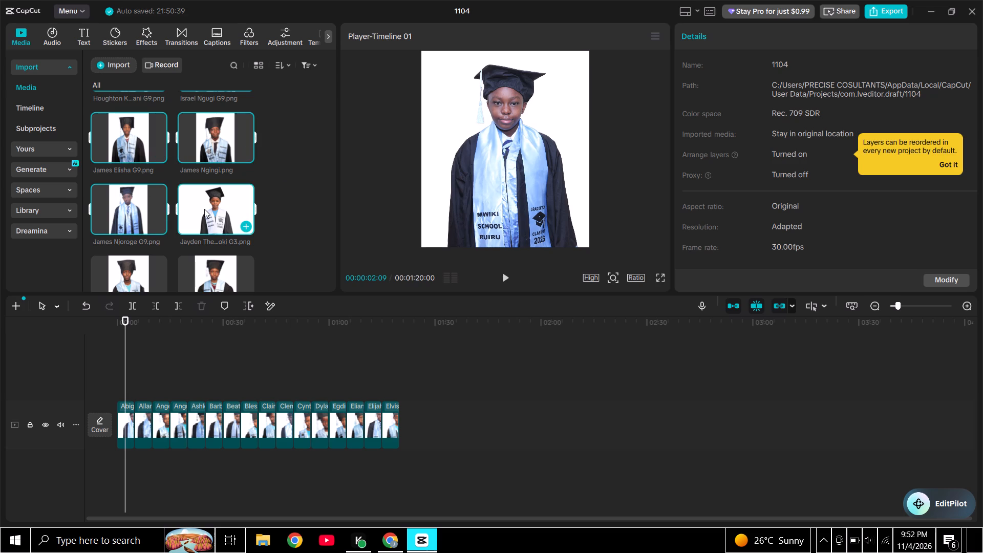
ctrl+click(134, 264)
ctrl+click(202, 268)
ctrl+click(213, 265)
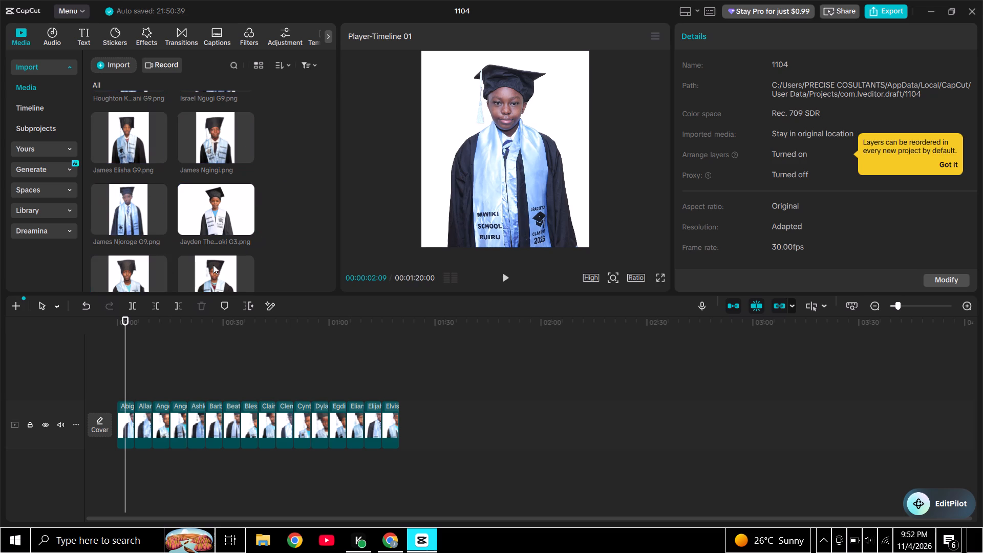
Select the student portraits from Erick through Mwami together and place them on the main track directly after Elvis's portrait.
scroll(286, 191, up, 5)
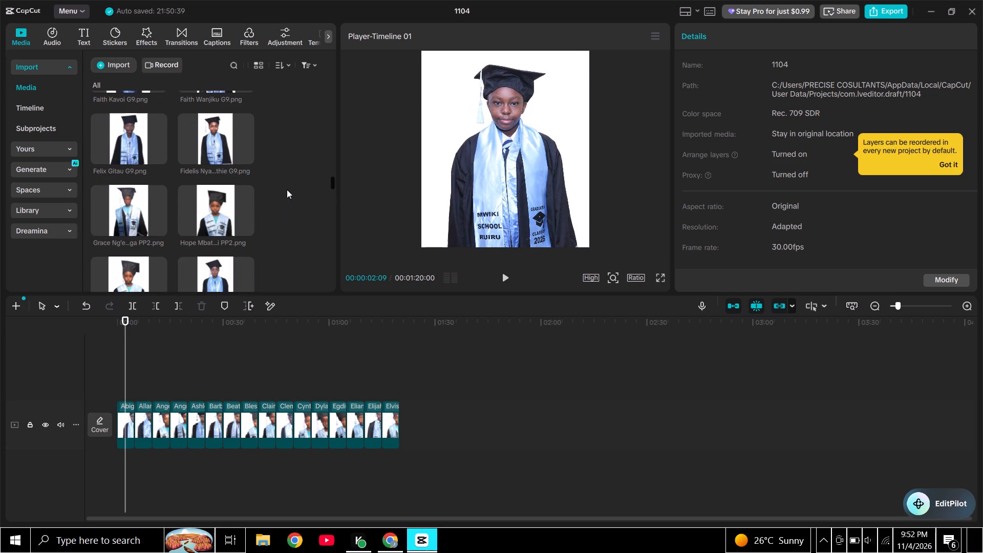
scroll(287, 189, up, 2)
click(204, 125)
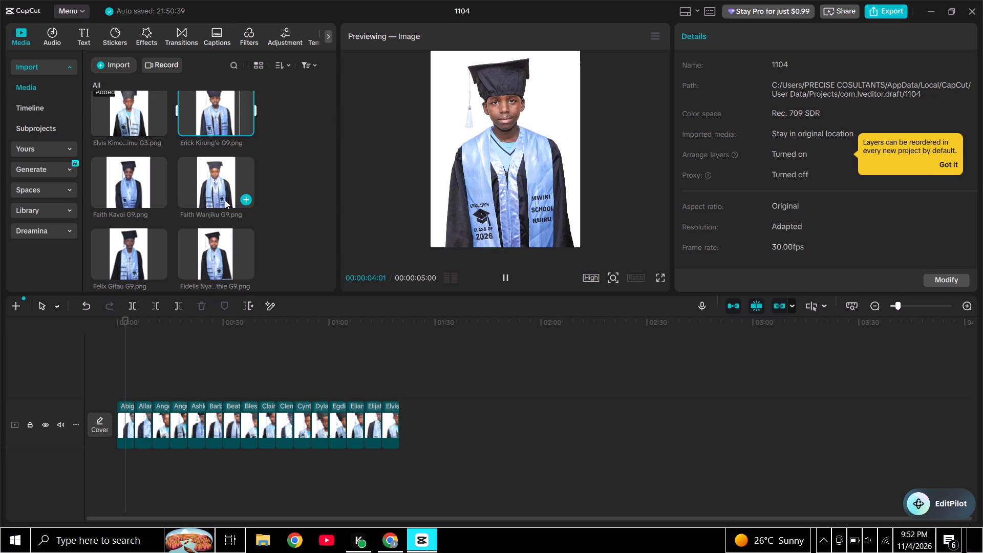
ctrl+shift+click(218, 244)
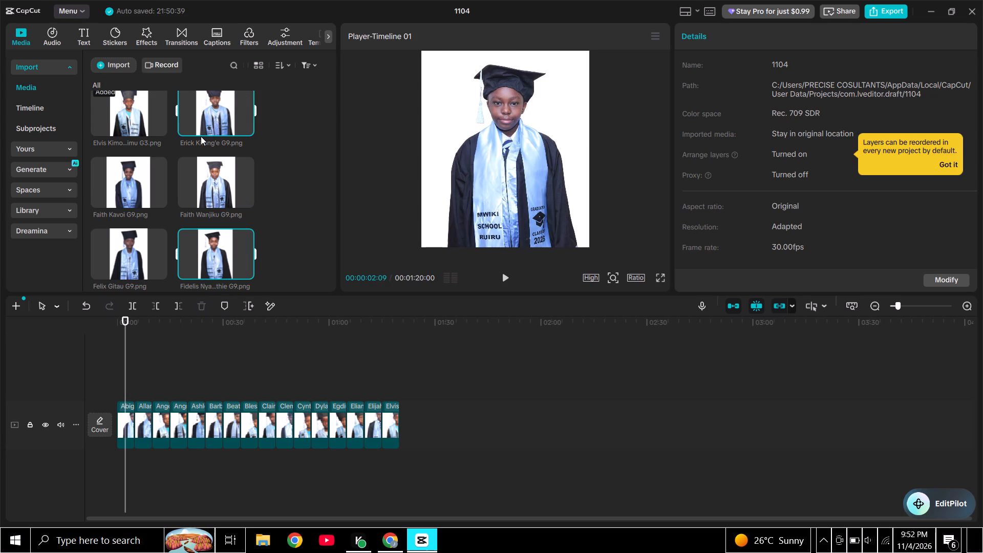
shift+click(144, 254)
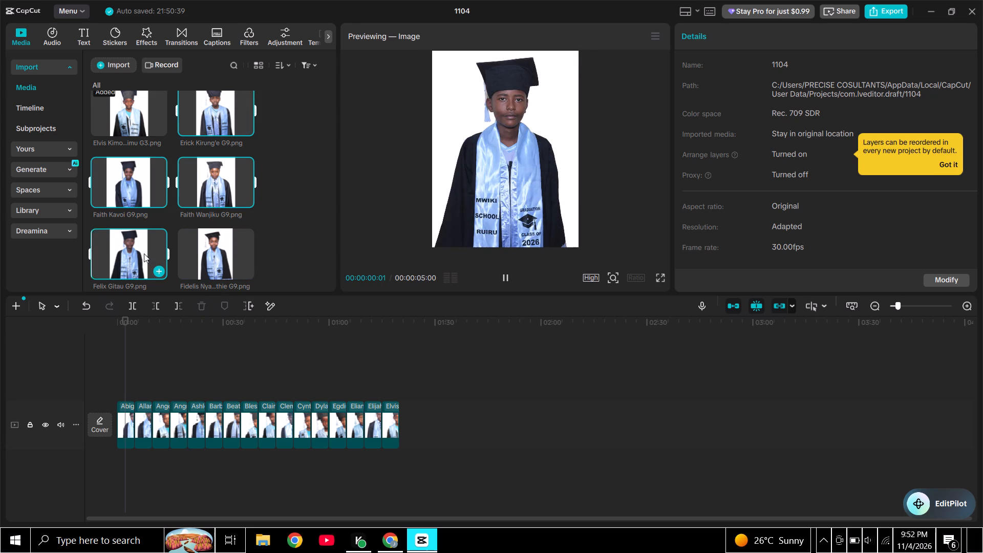
shift+scroll(311, 214, down, 1)
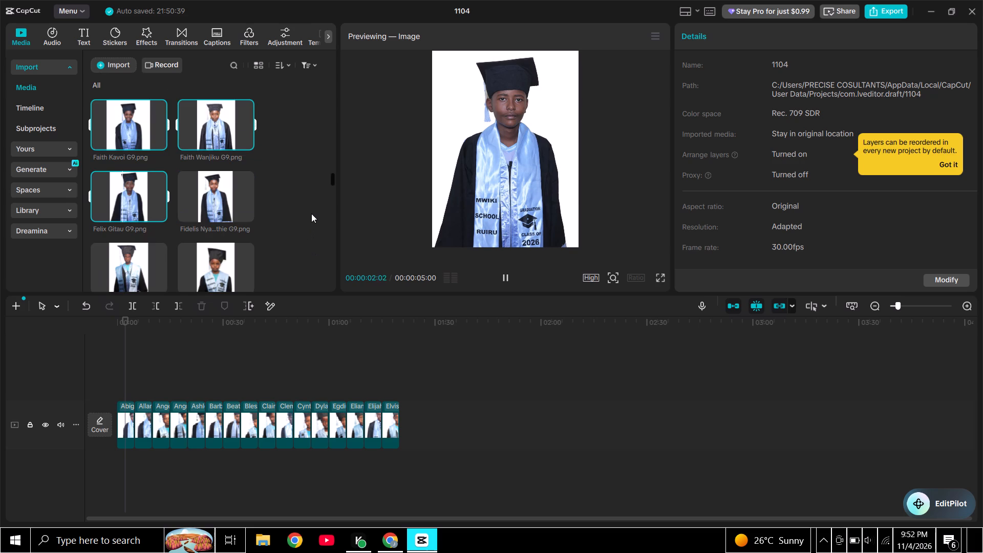
shift+scroll(311, 214, down, 1)
shift+click(211, 223)
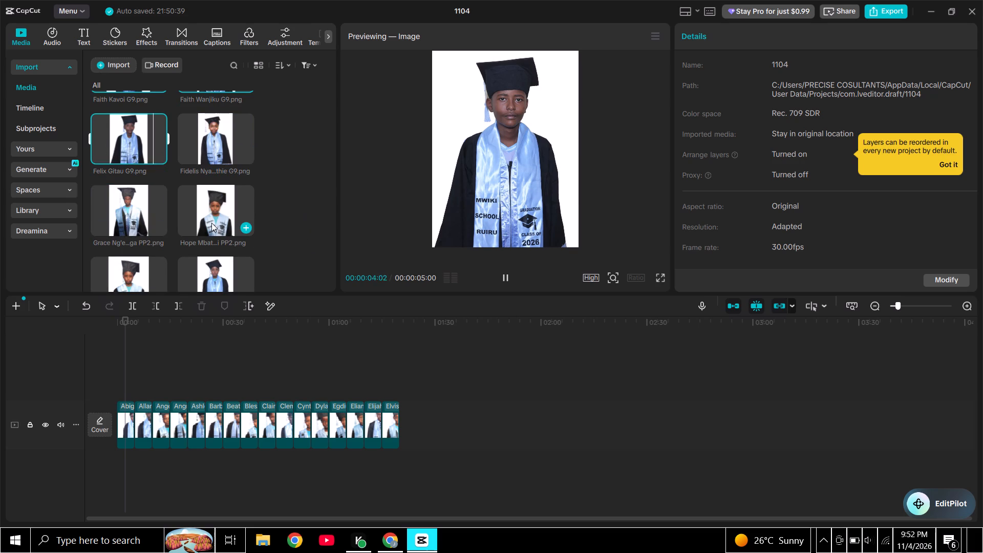
shift+scroll(298, 186, down, 6)
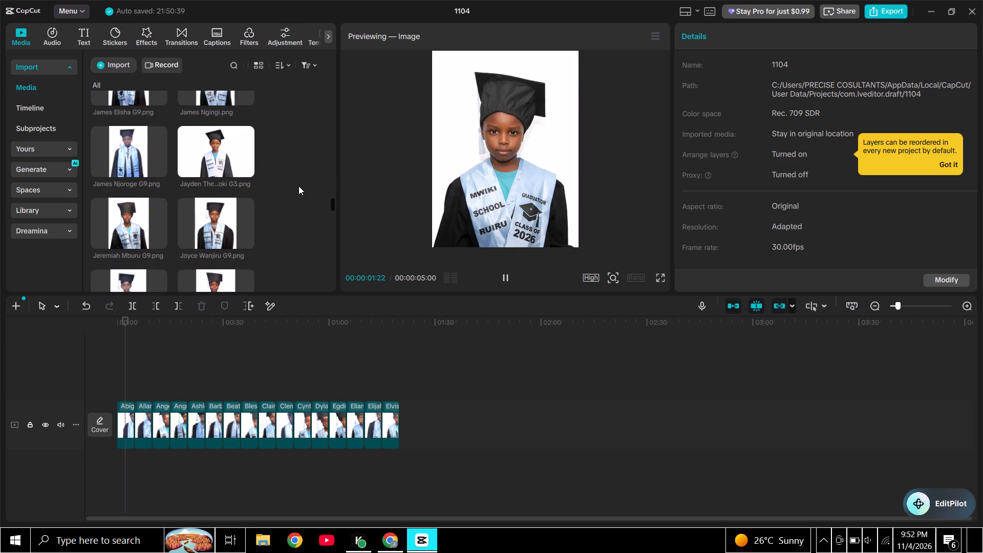
shift+scroll(298, 186, down, 7)
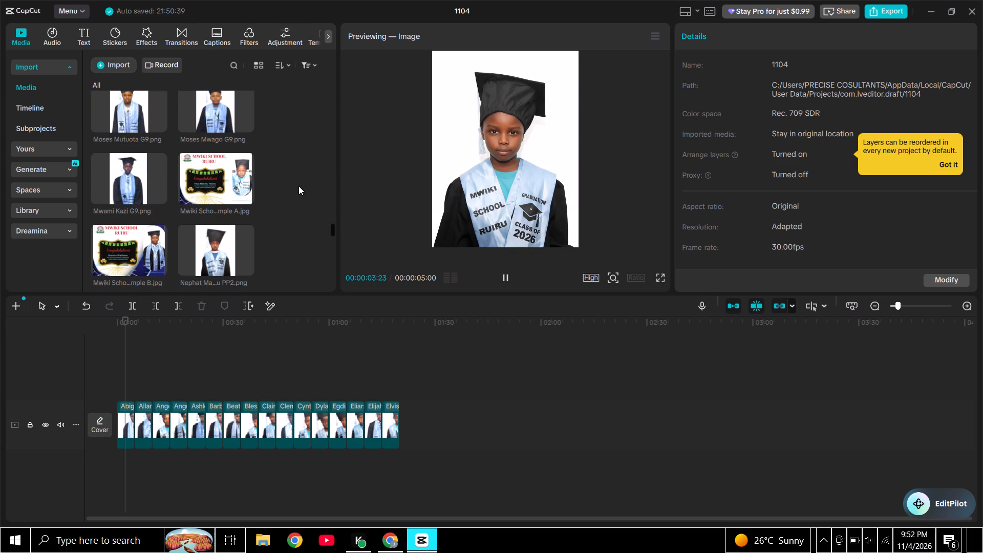
shift+click(131, 173)
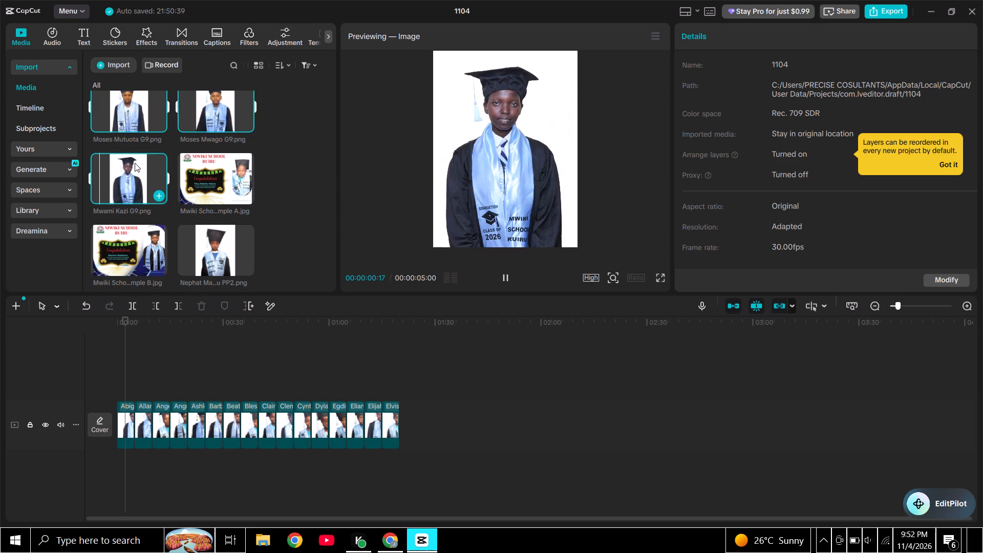
drag(131, 176, 456, 382)
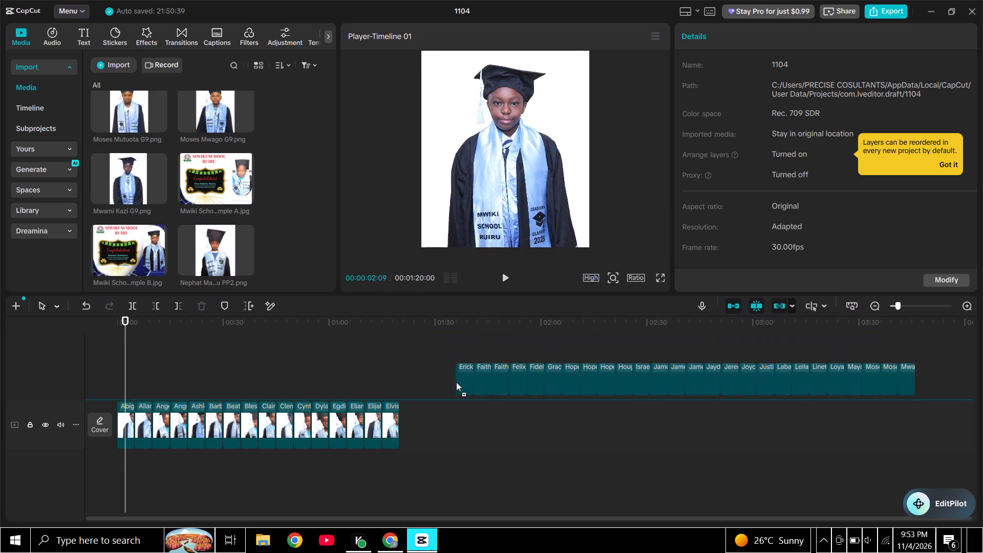
drag(456, 382, 399, 426)
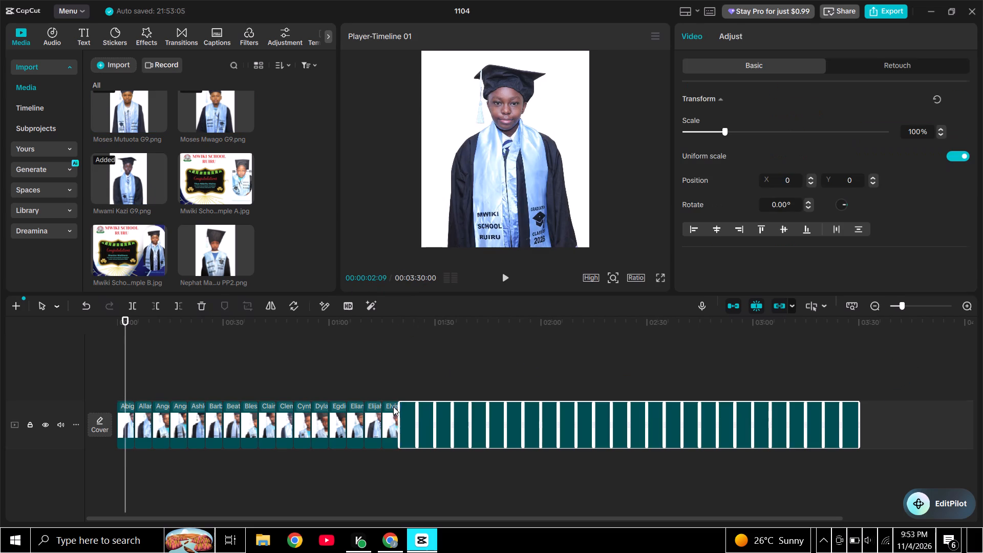
Select the remaining student portraits from Nephat through Yvonne and append them to the main track directly after Mwami's portrait.
click(205, 256)
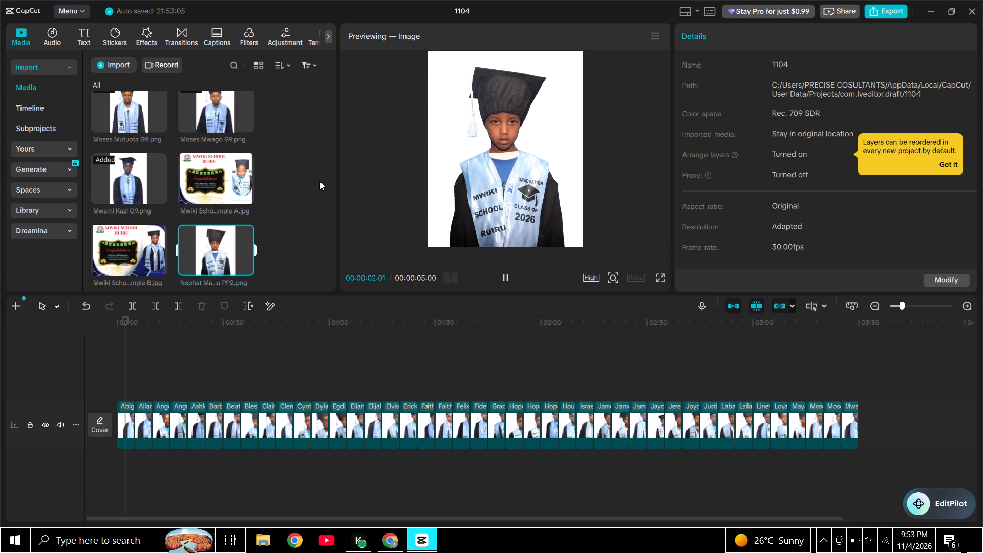
shift+scroll(319, 181, down, 7)
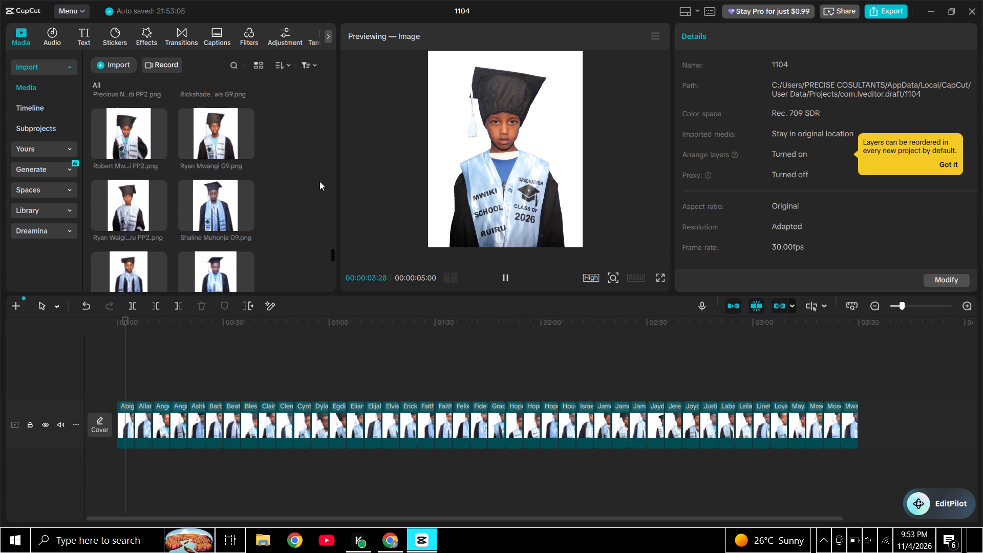
shift+scroll(319, 181, down, 11)
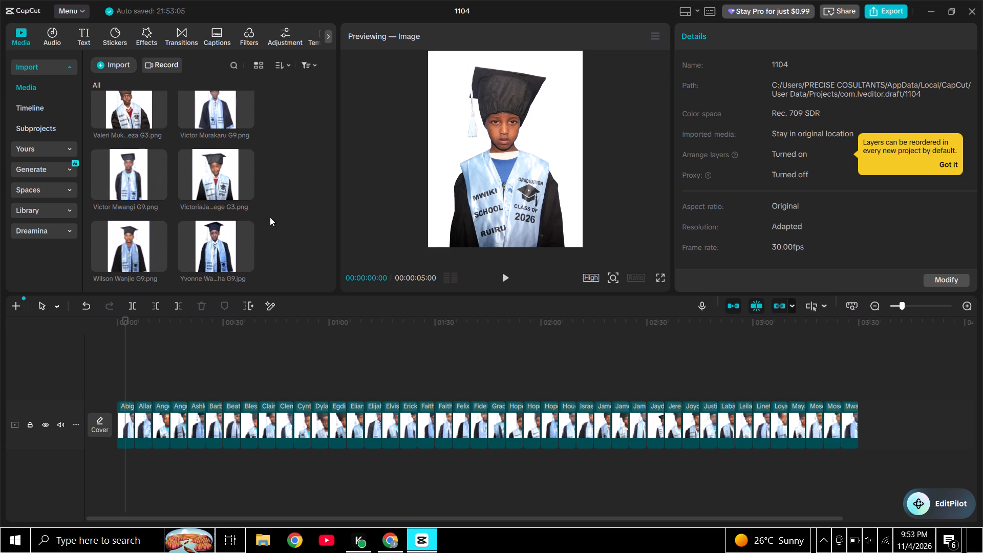
shift+click(231, 240)
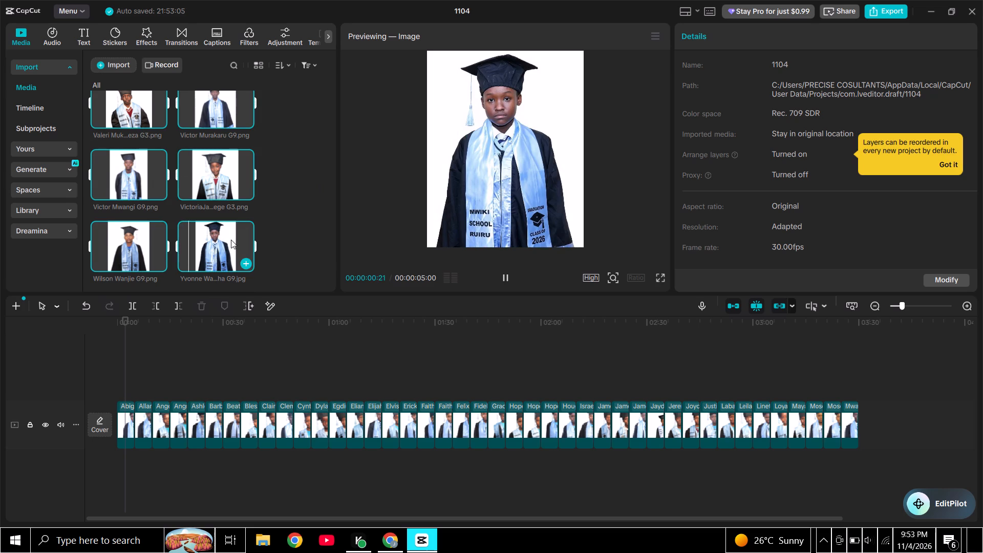
drag(229, 239, 781, 370)
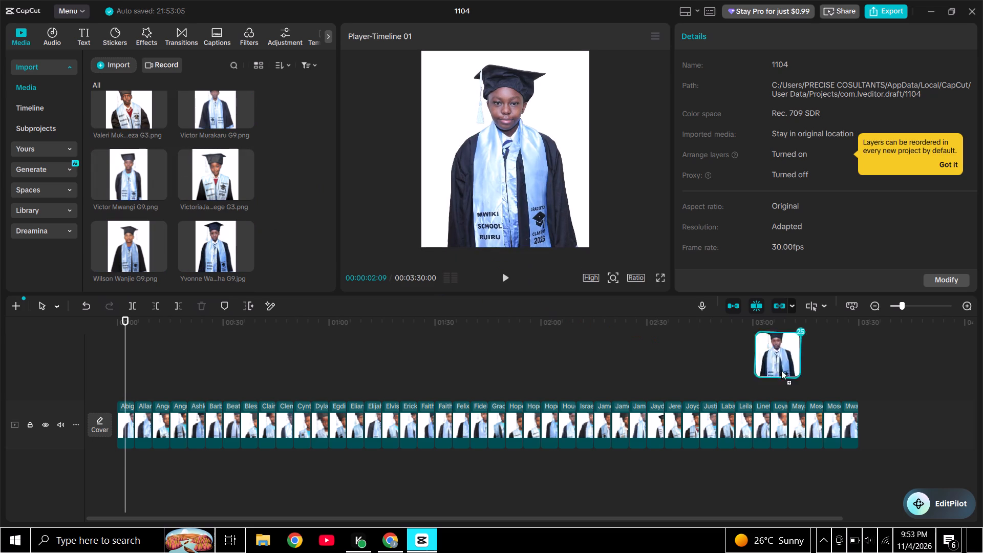
drag(781, 370, 860, 420)
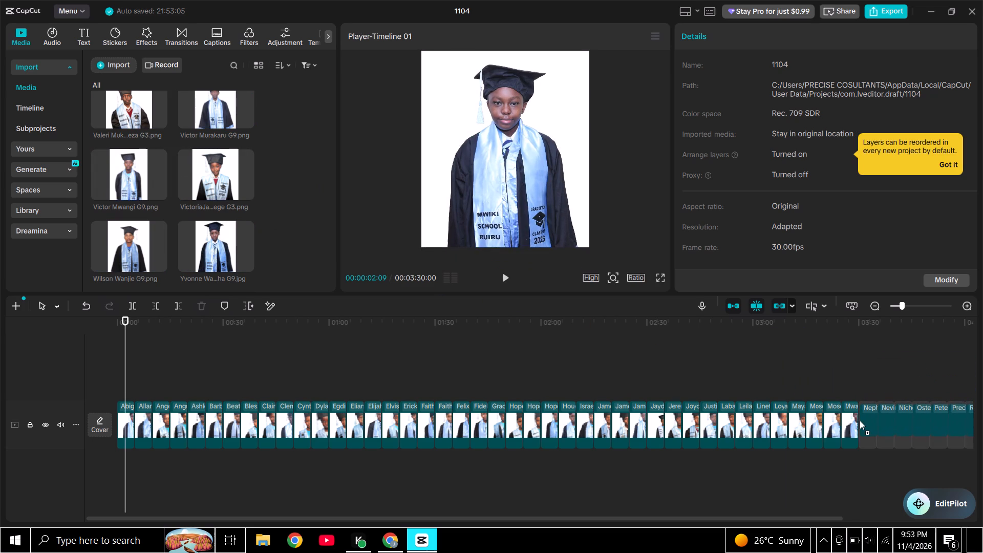
drag(860, 420, 859, 420)
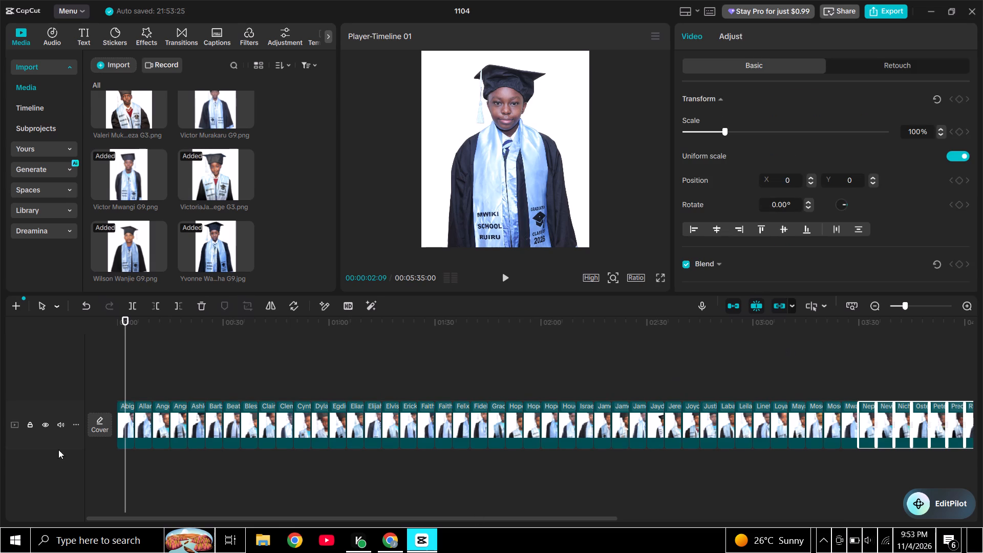
Play the beginning of the sequence past the change from the first portrait to the second.
click(506, 278)
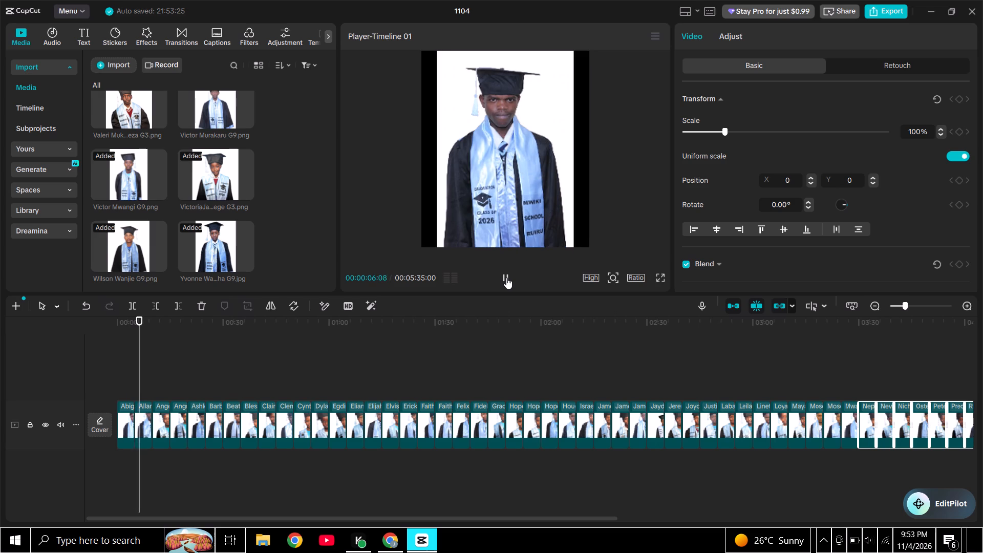
click(506, 278)
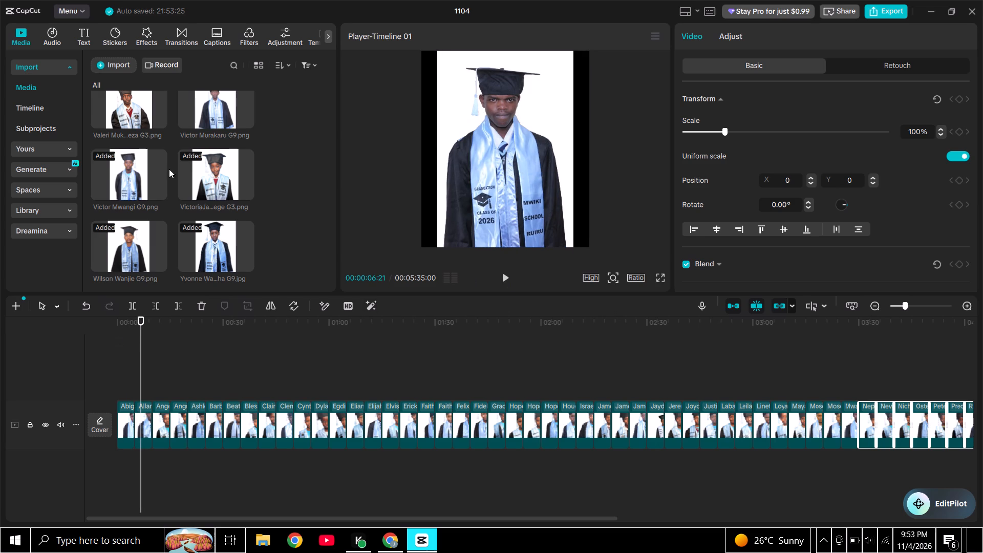
Browse the trending transitions and apply Hexa Bloom between Abigael's and Allan's portraits, accepting duplicate frames for the short clips.
click(183, 37)
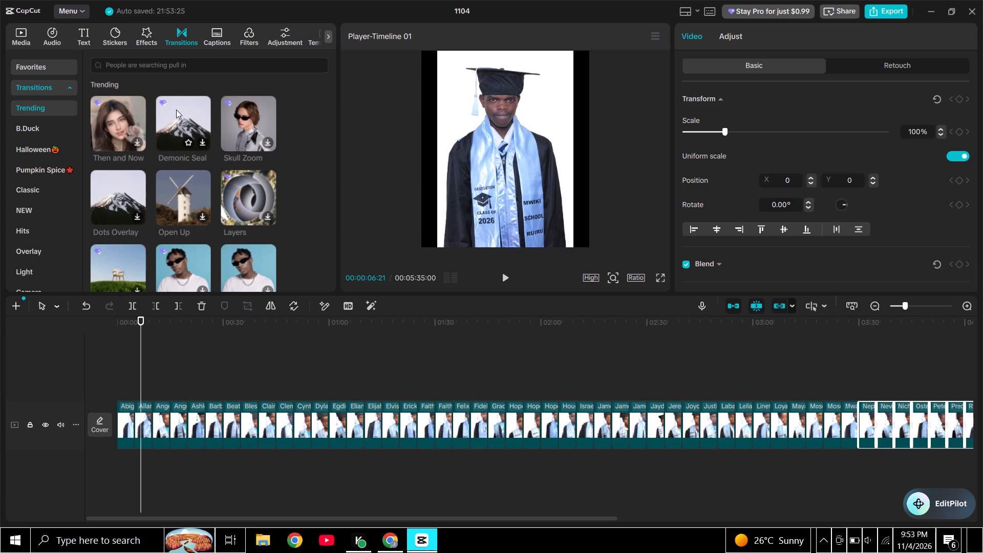
scroll(176, 110, down, 1)
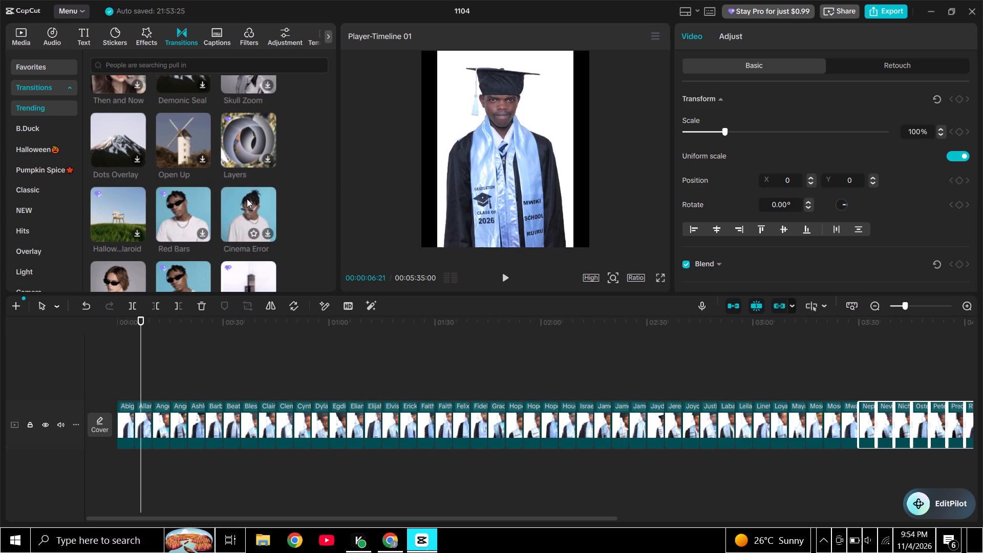
scroll(247, 199, down, 1)
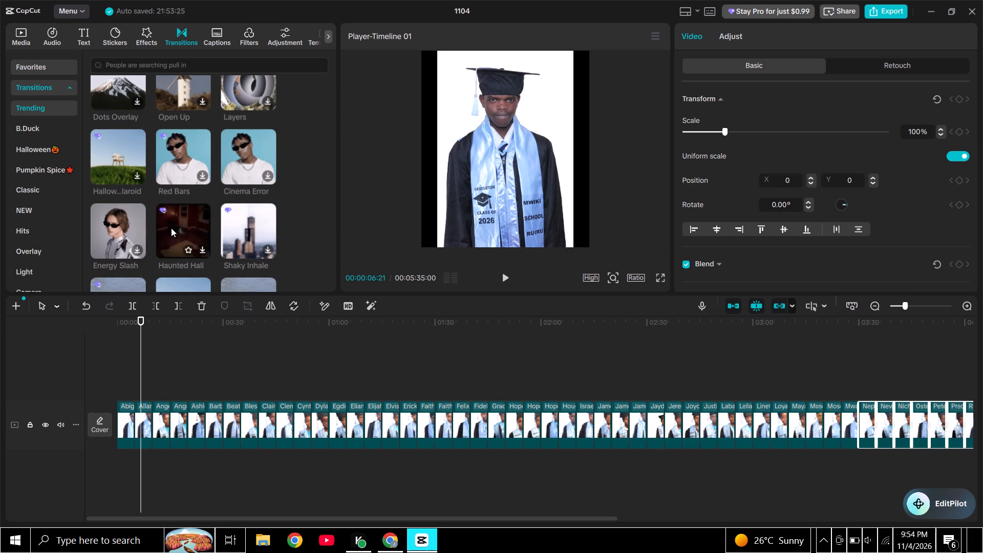
scroll(171, 228, down, 1)
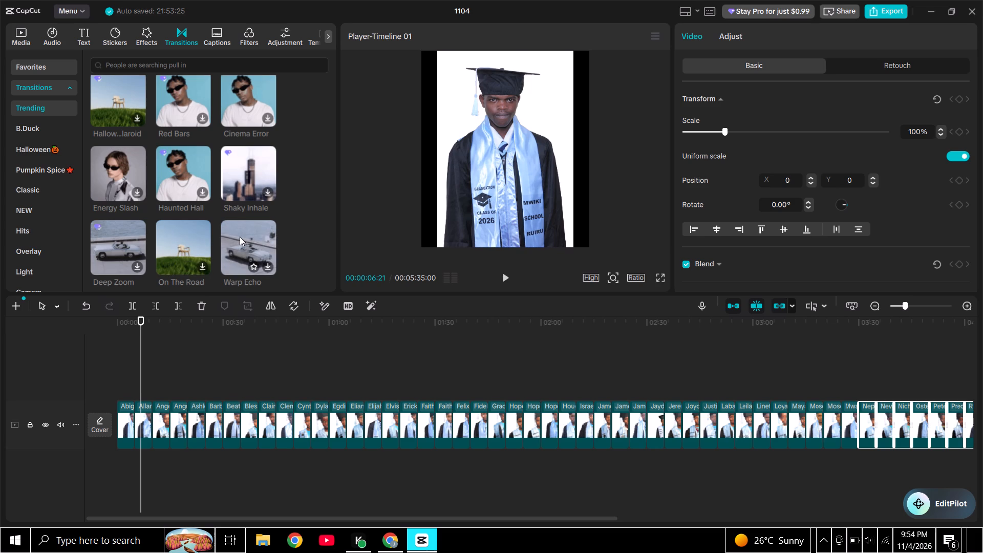
scroll(240, 237, down, 3)
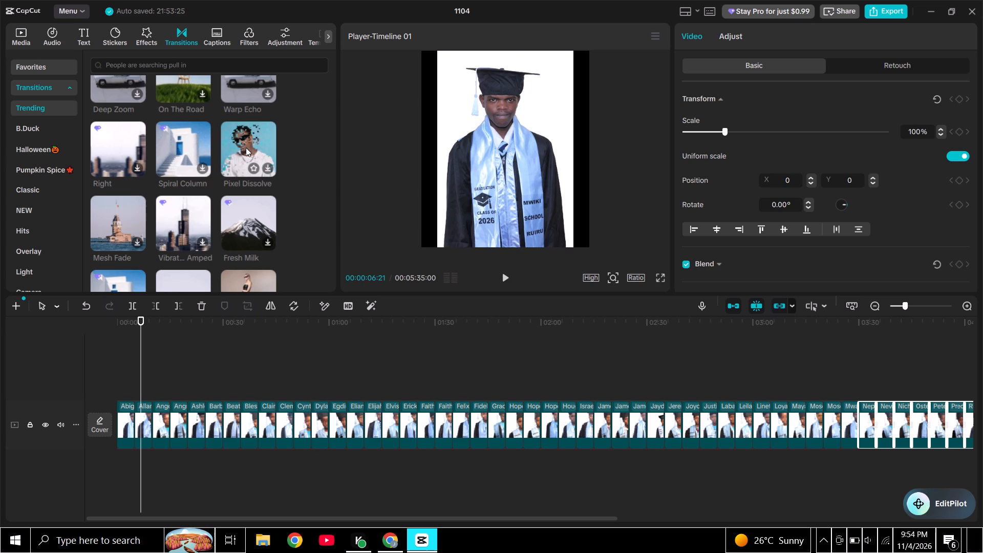
scroll(246, 147, down, 2)
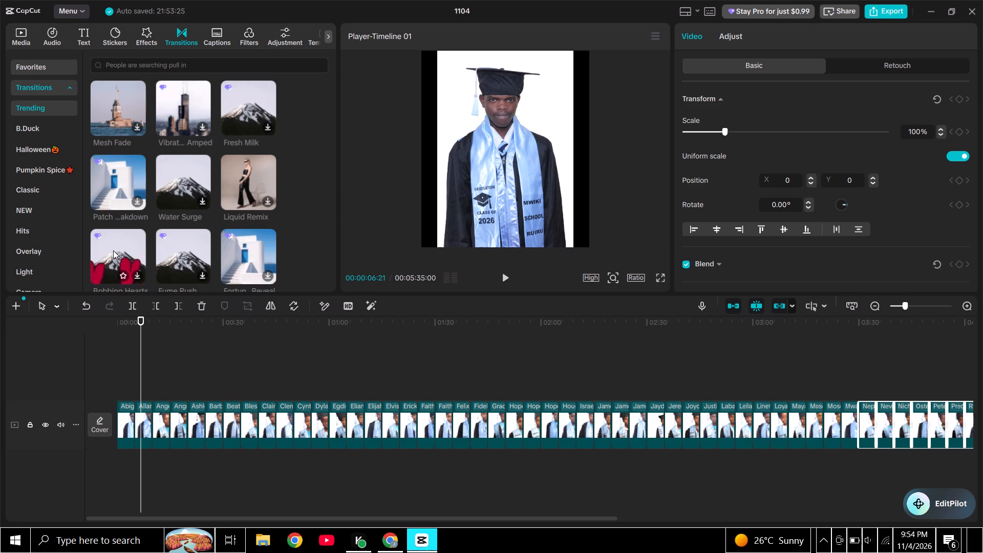
scroll(236, 174, down, 3)
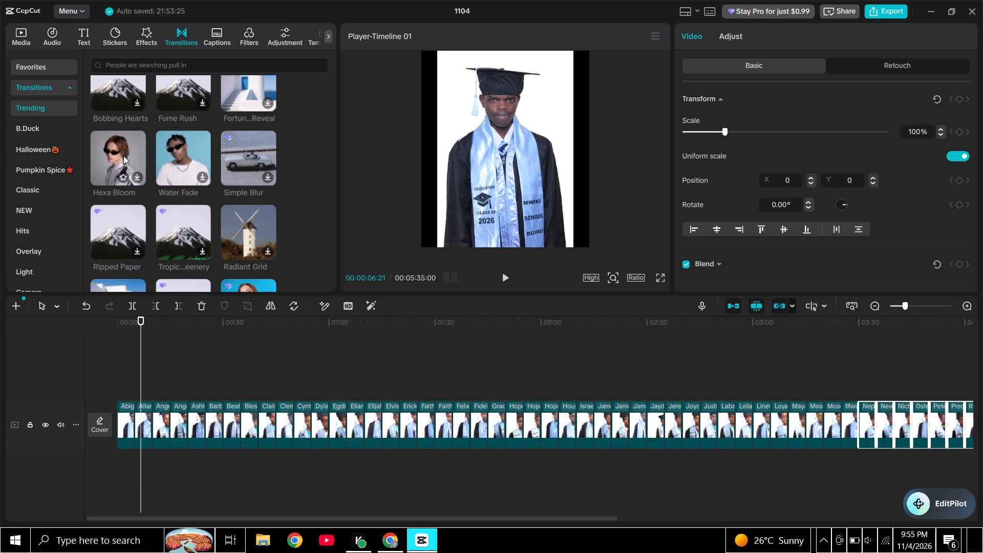
drag(123, 155, 132, 410)
drag(132, 410, 138, 421)
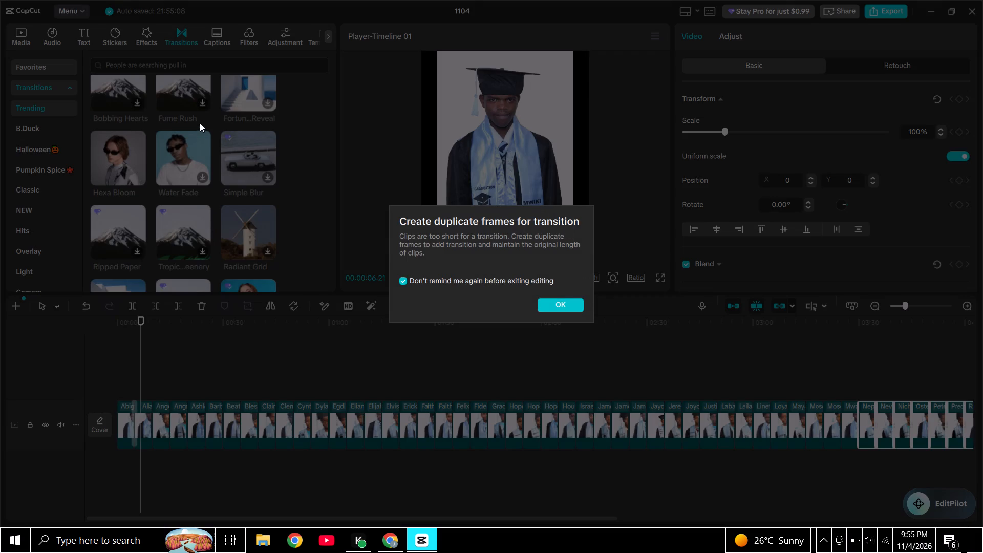
click(548, 307)
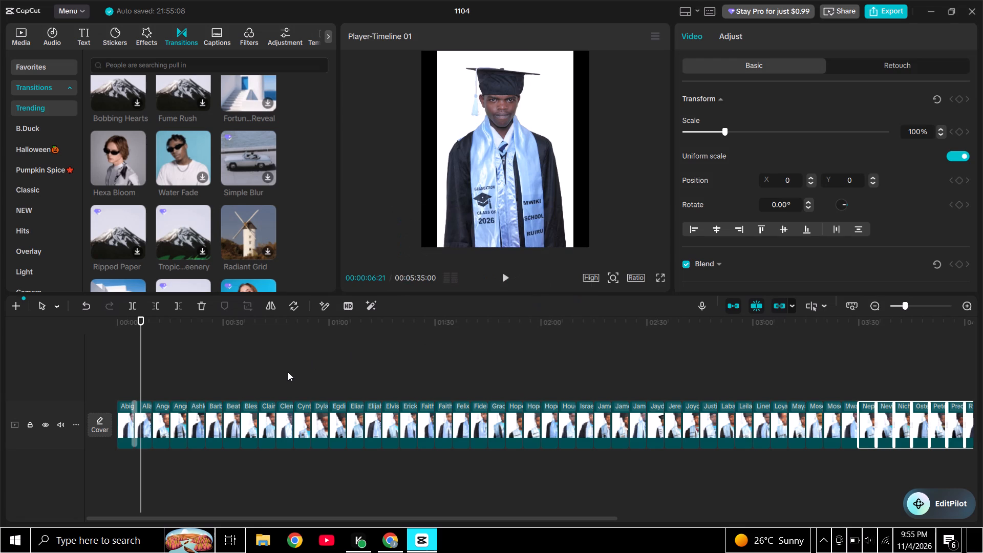
Apply the Radiant Grid transition between Allan's portrait and the first Angel portrait.
ctrl+scroll(288, 372, up, 3)
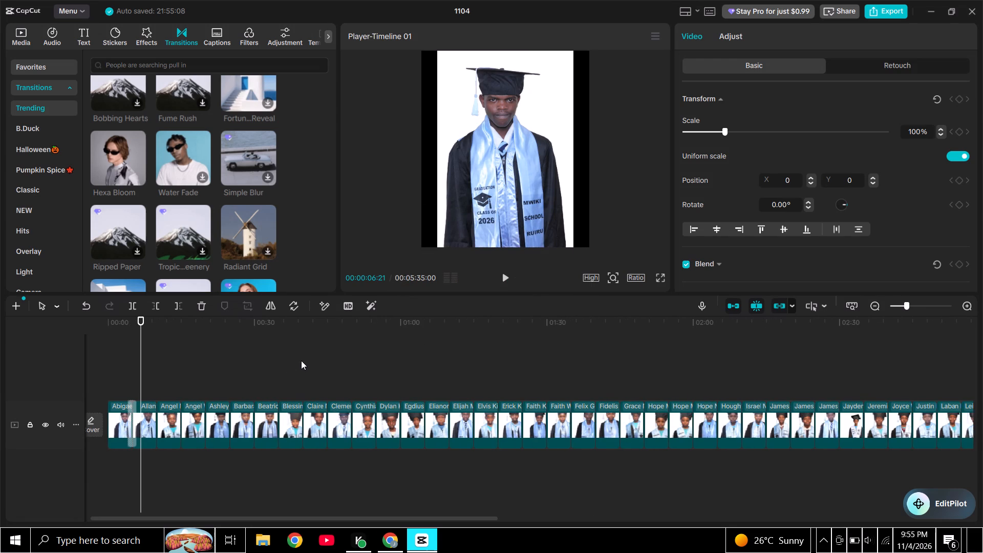
ctrl+scroll(301, 360, up, 5)
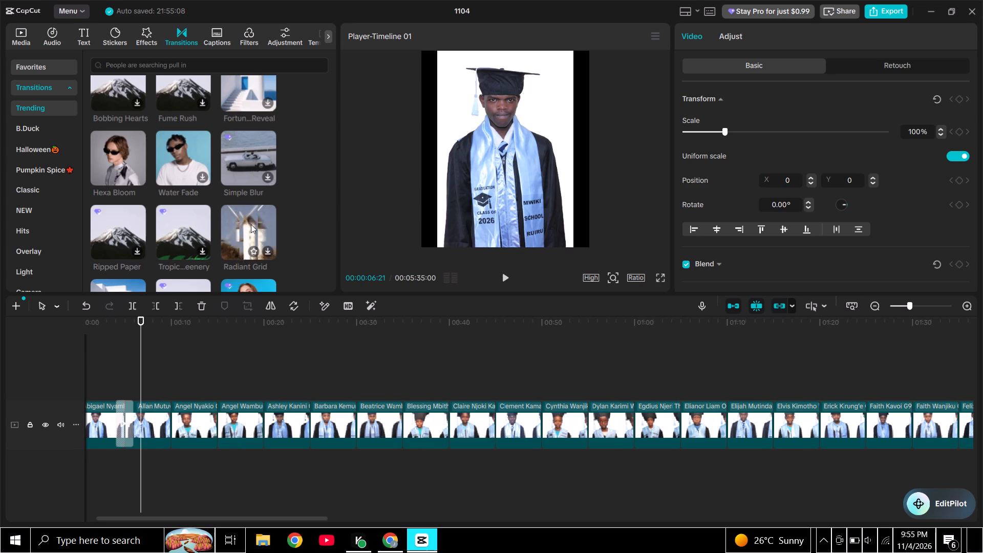
drag(251, 224, 163, 416)
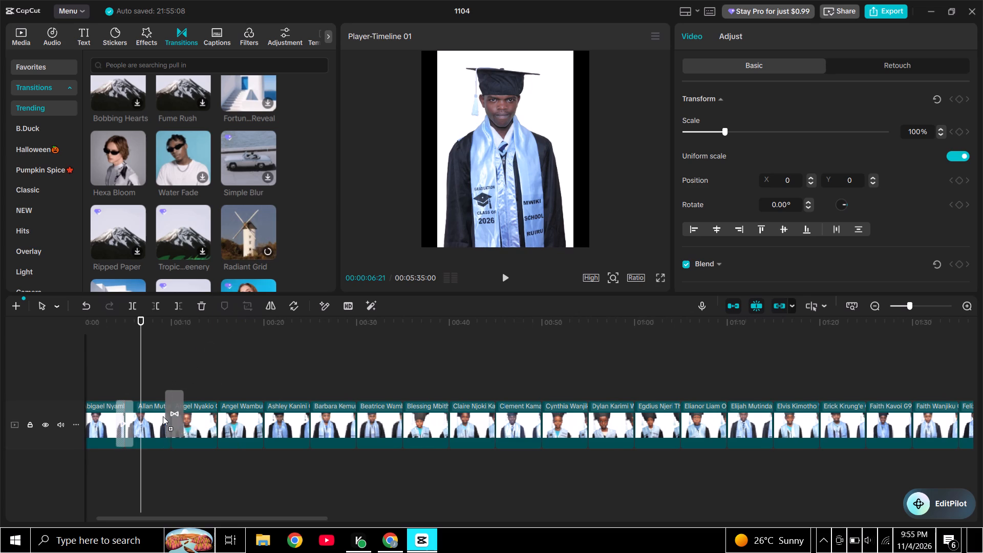
drag(163, 416, 162, 417)
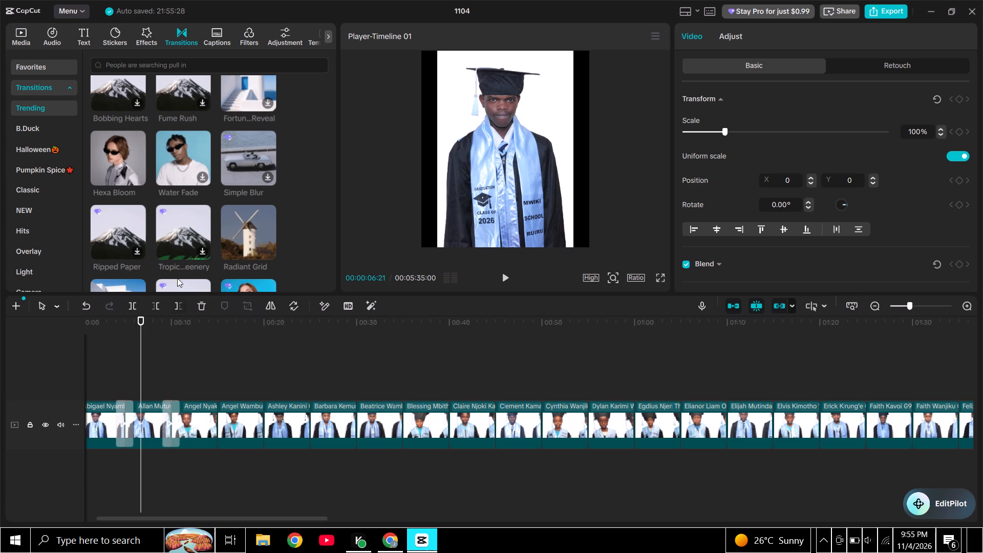
Apply Pull Down between the two Angel portraits and the white-building transition listed below White Strobe between the second Angel and Ashley.
scroll(207, 226, down, 2)
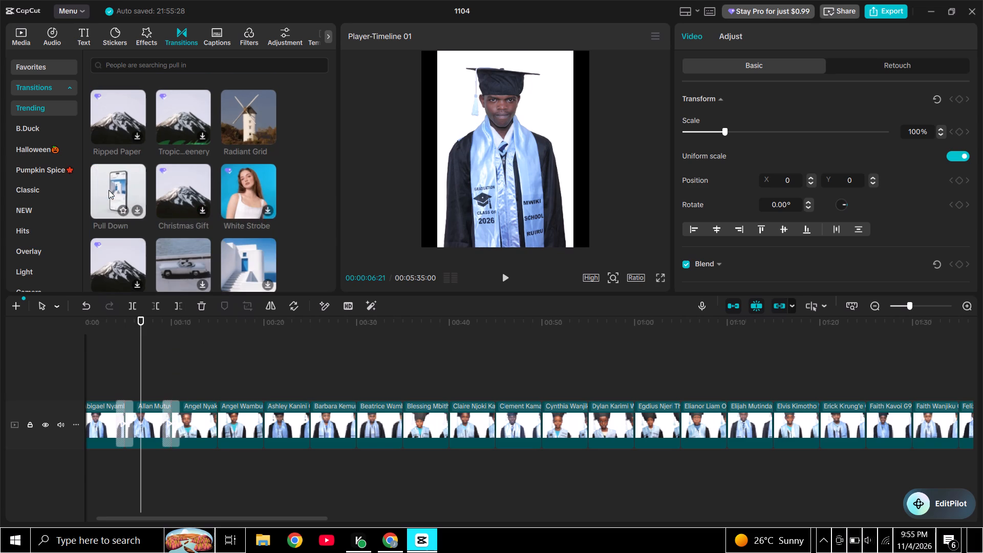
drag(108, 190, 202, 418)
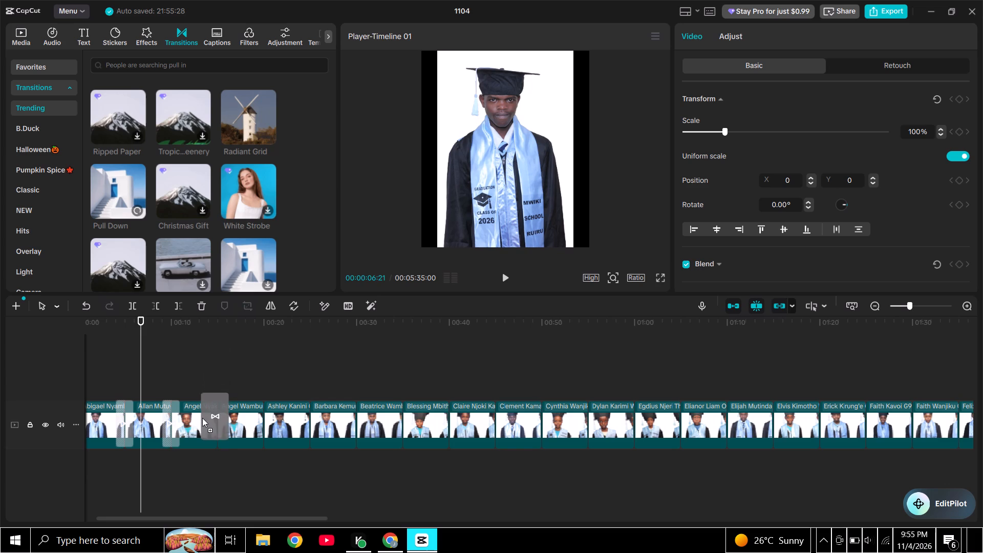
drag(202, 418, 204, 420)
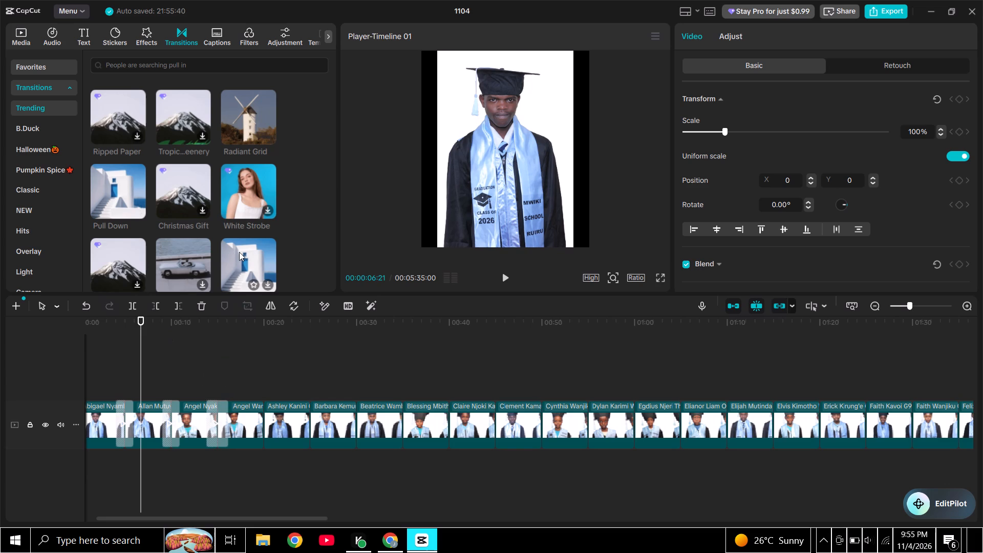
drag(239, 252, 267, 428)
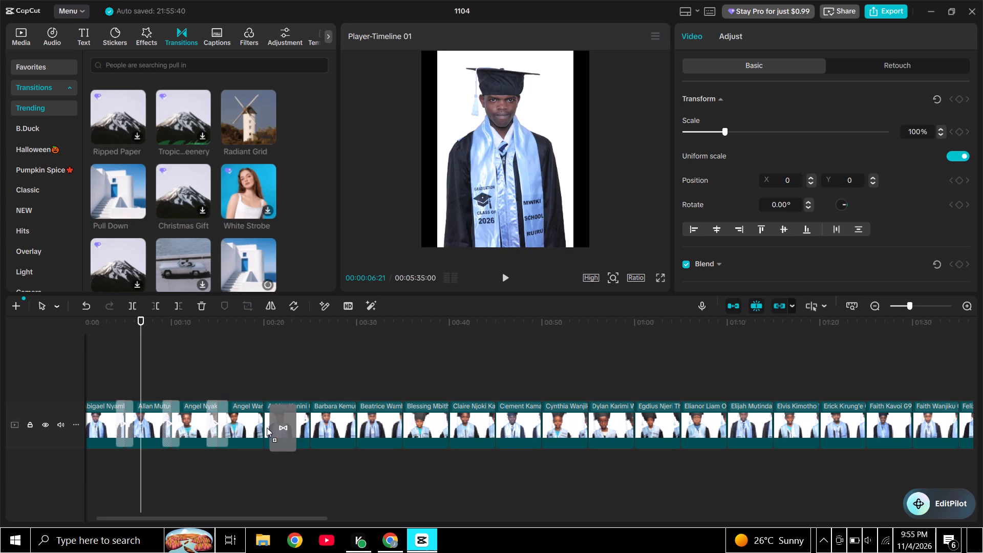
drag(267, 428, 250, 423)
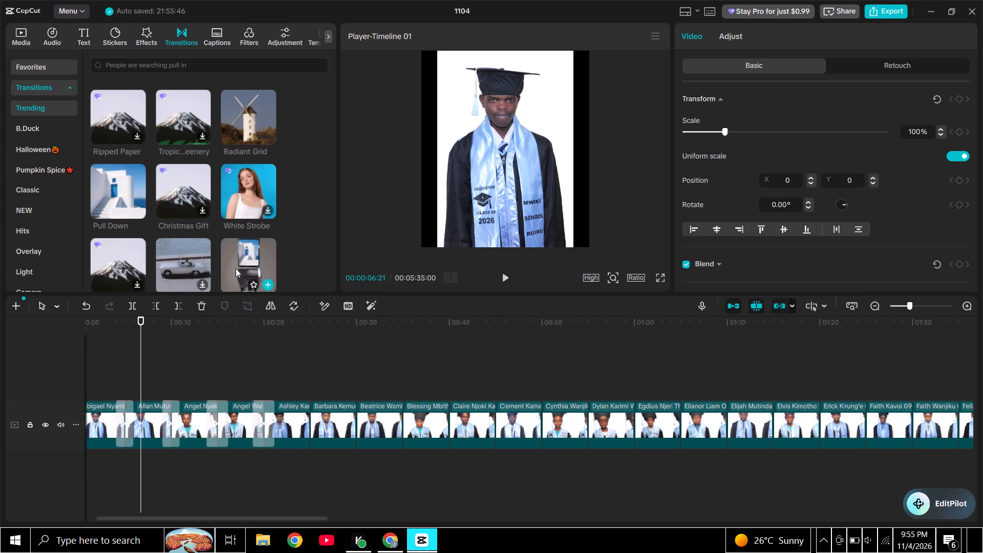
Apply the Polaroid School transition to the three consecutive cuts from Ashley's portrait through Blessing's.
scroll(173, 267, down, 5)
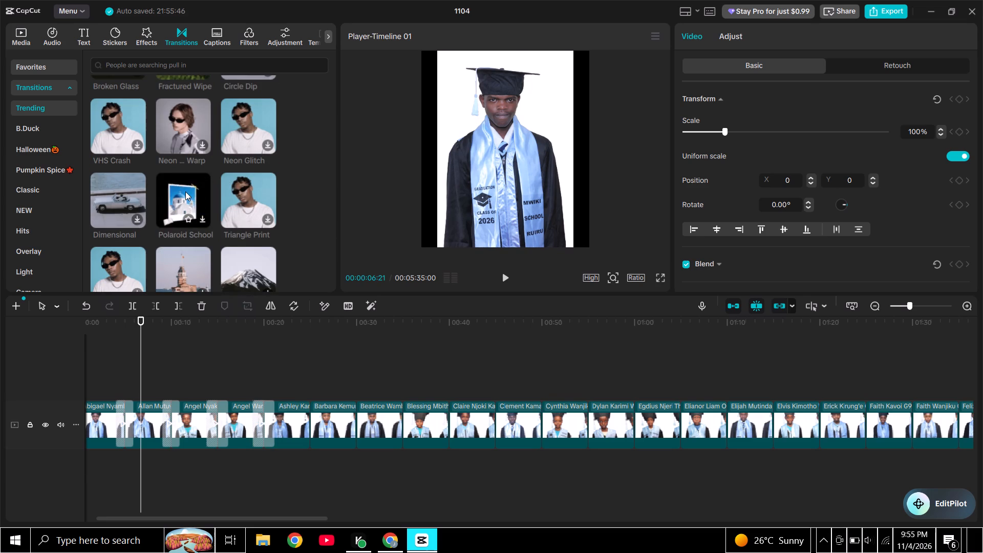
drag(185, 192, 288, 345)
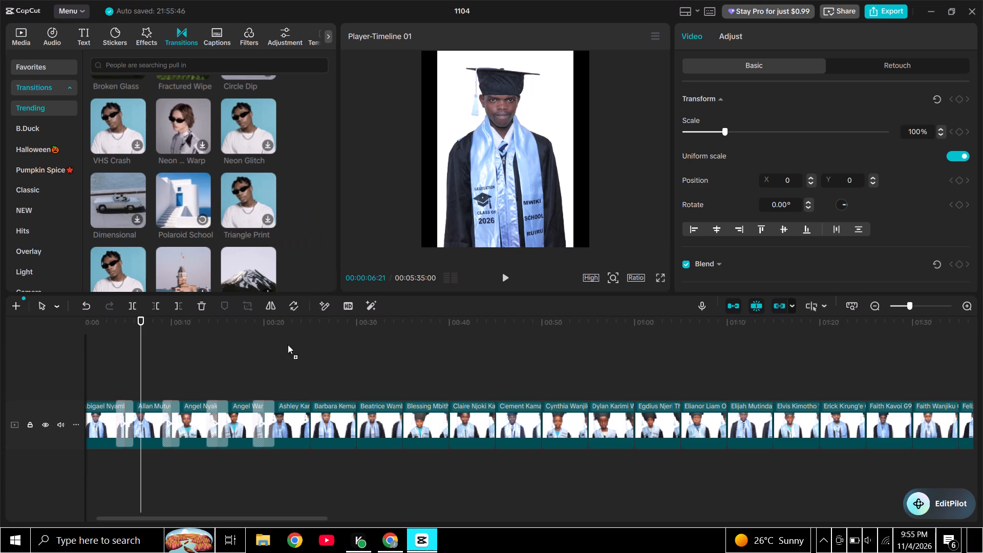
drag(288, 345, 300, 424)
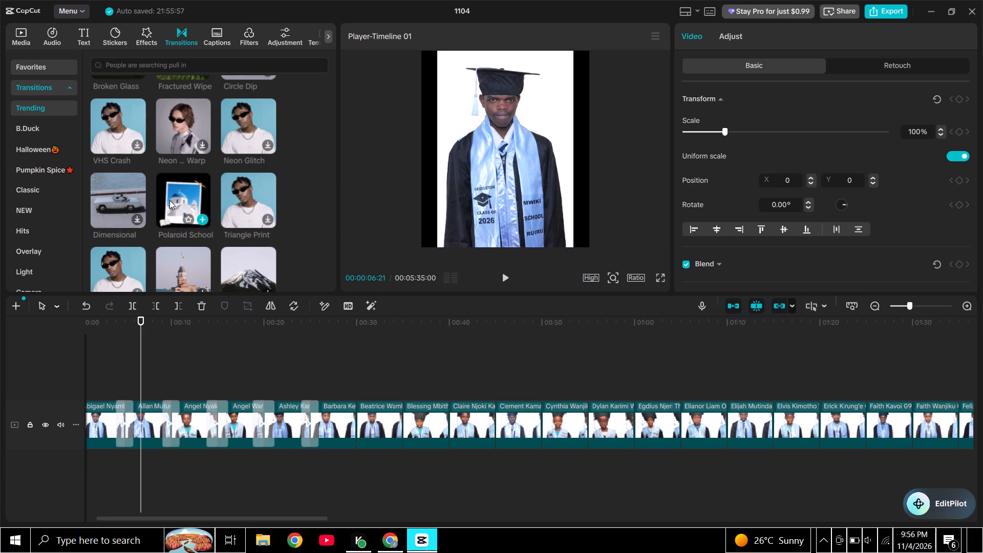
drag(169, 200, 346, 428)
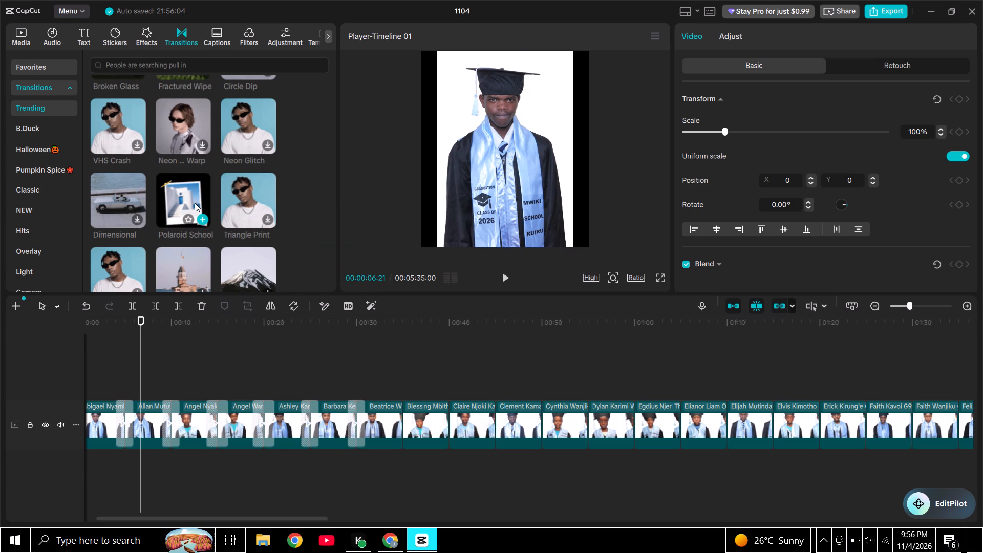
drag(195, 203, 385, 422)
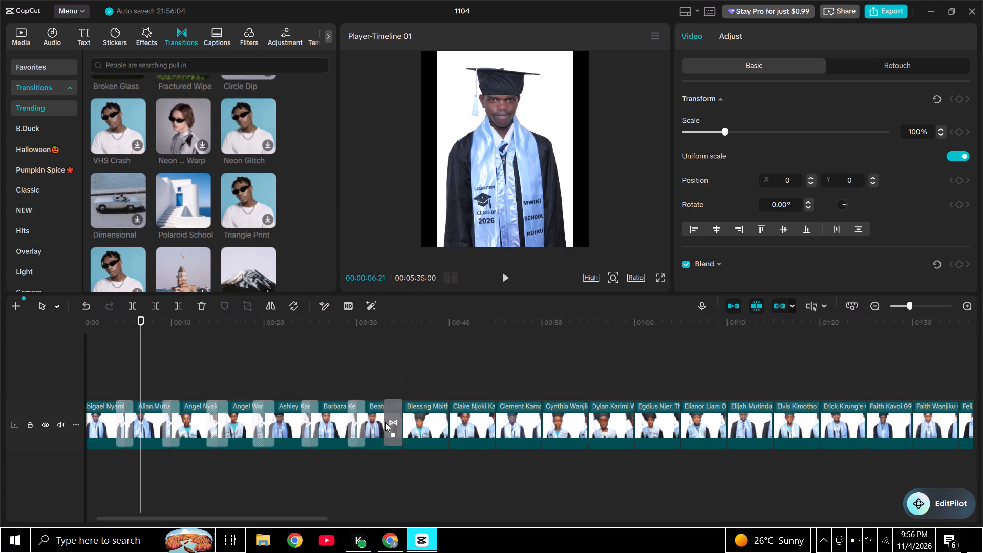
drag(385, 422, 392, 427)
Apply the Laser Chaos transition to the three consecutive cuts from Blessing's portrait through Cynthia's.
scroll(201, 210, down, 4)
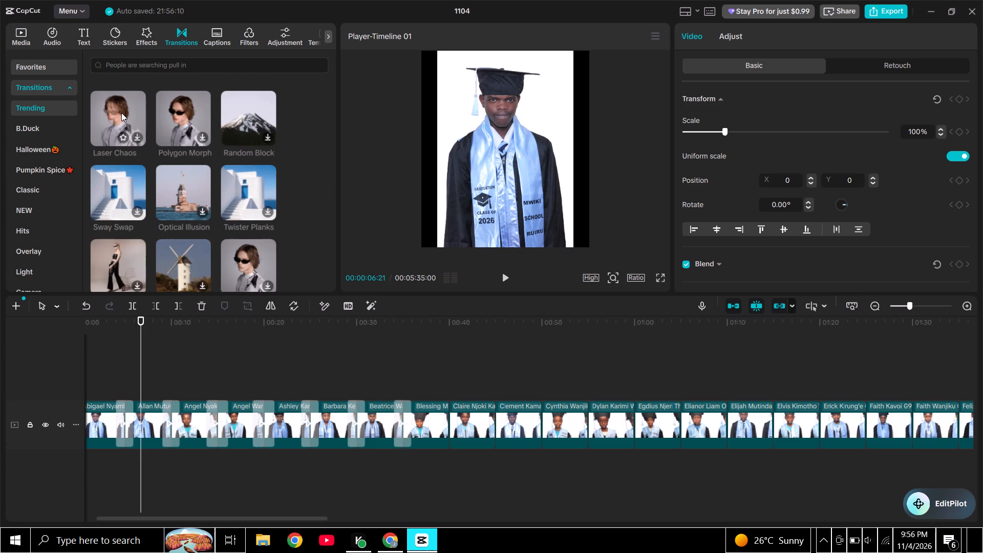
drag(121, 113, 274, 187)
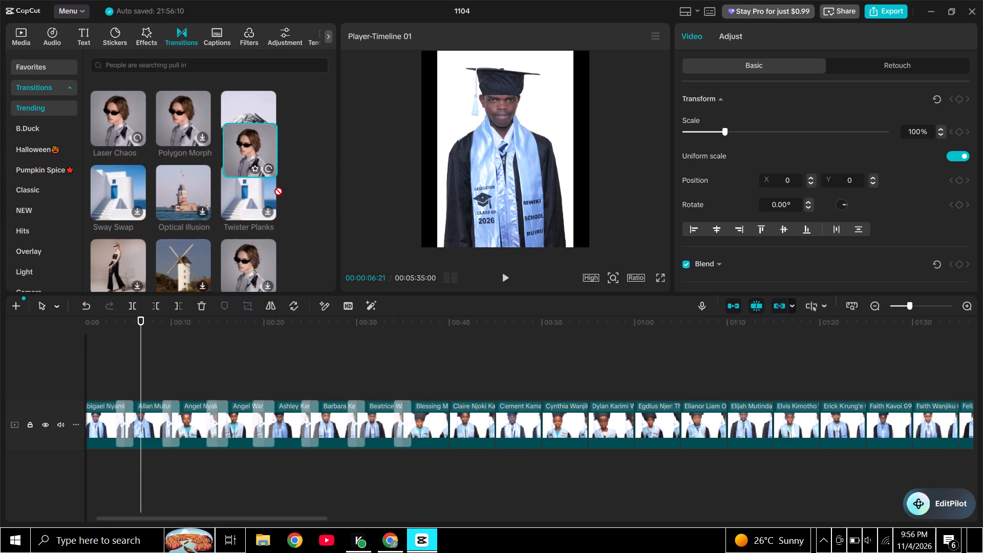
drag(274, 187, 438, 429)
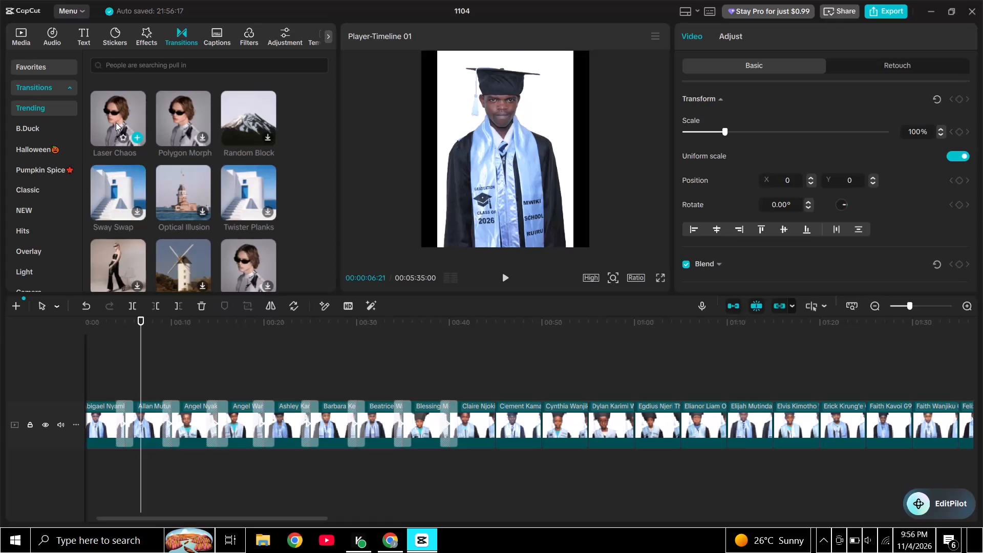
drag(115, 115, 473, 389)
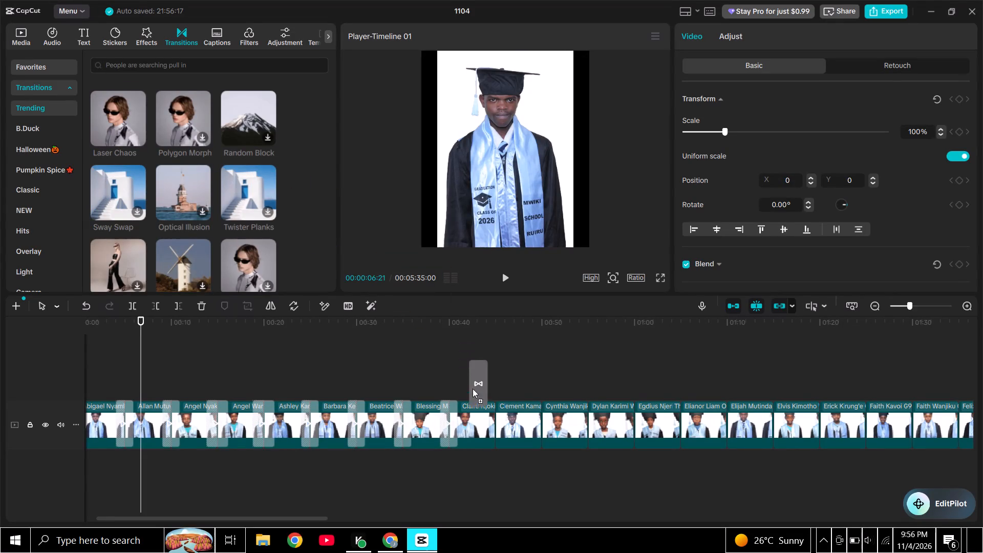
drag(473, 389, 485, 423)
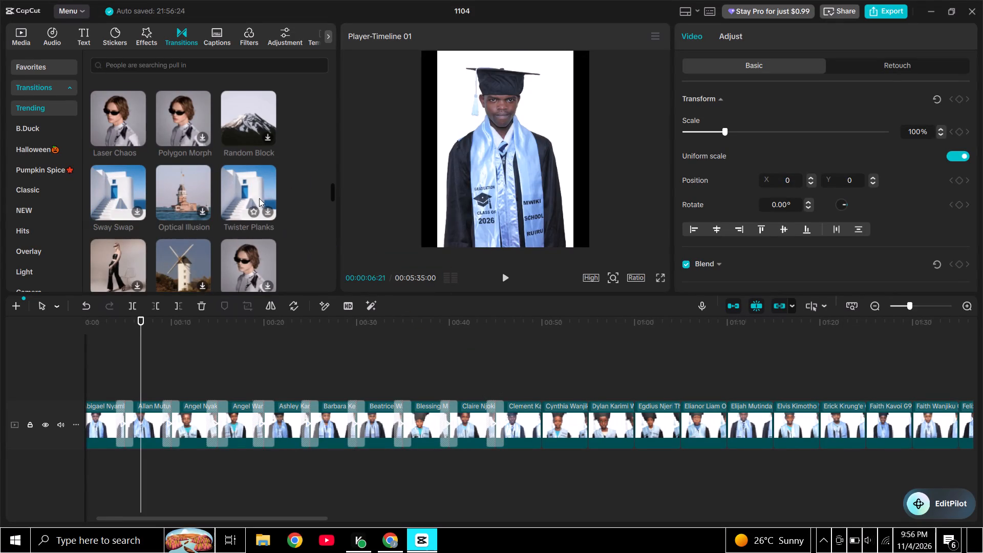
drag(120, 118, 500, 321)
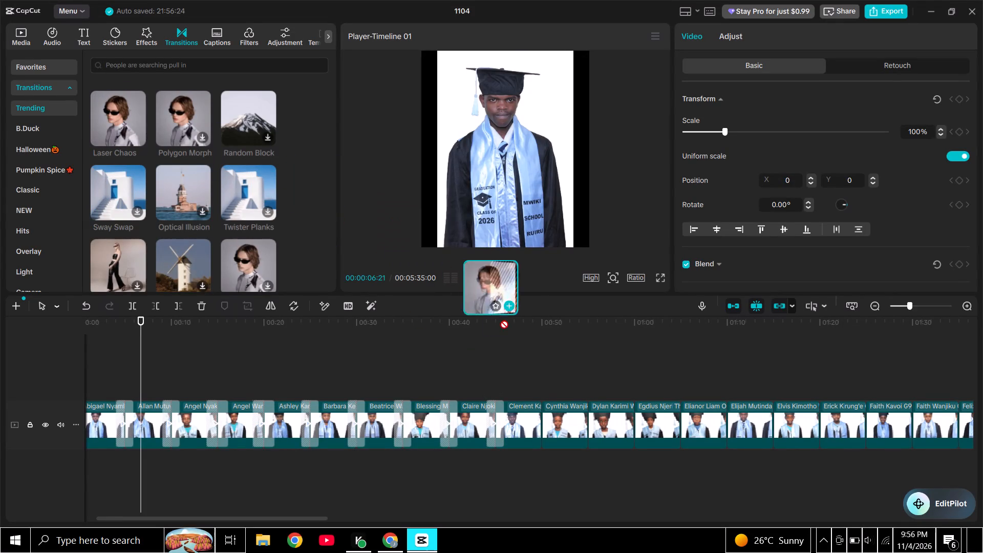
drag(500, 321, 536, 422)
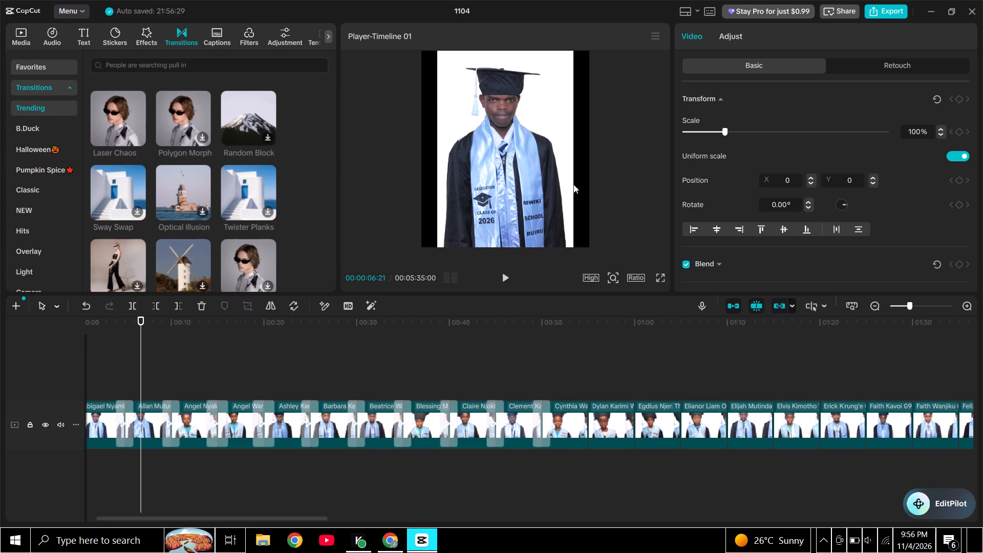
Apply the Pink Phantom transition to the three consecutive cuts from Cynthia's portrait through Elianor's.
drag(287, 518, 306, 523)
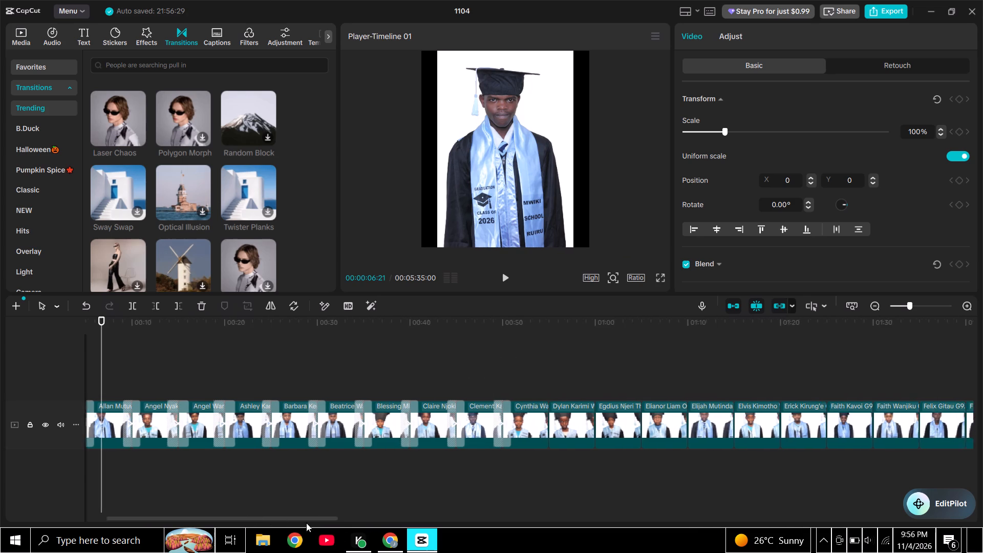
drag(306, 523, 389, 525)
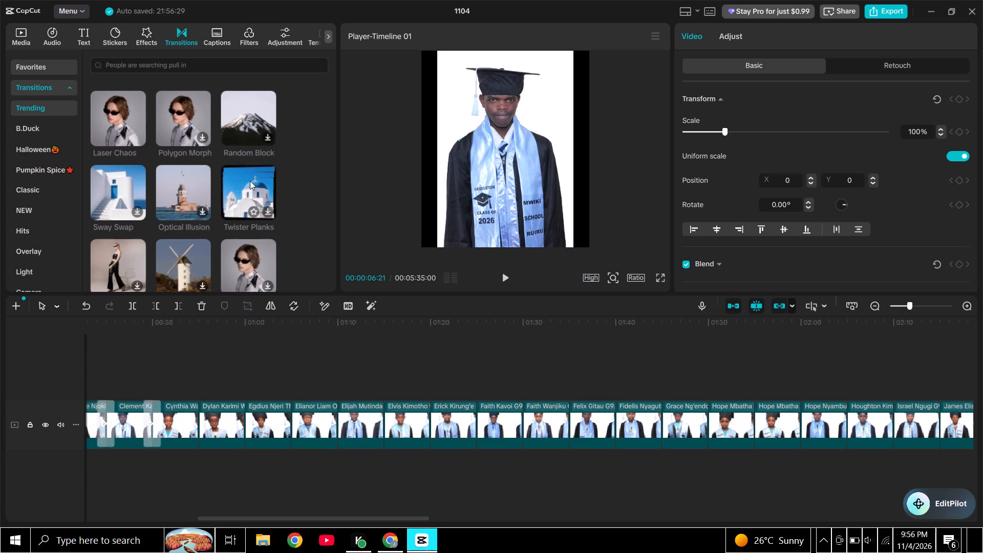
scroll(250, 181, down, 2)
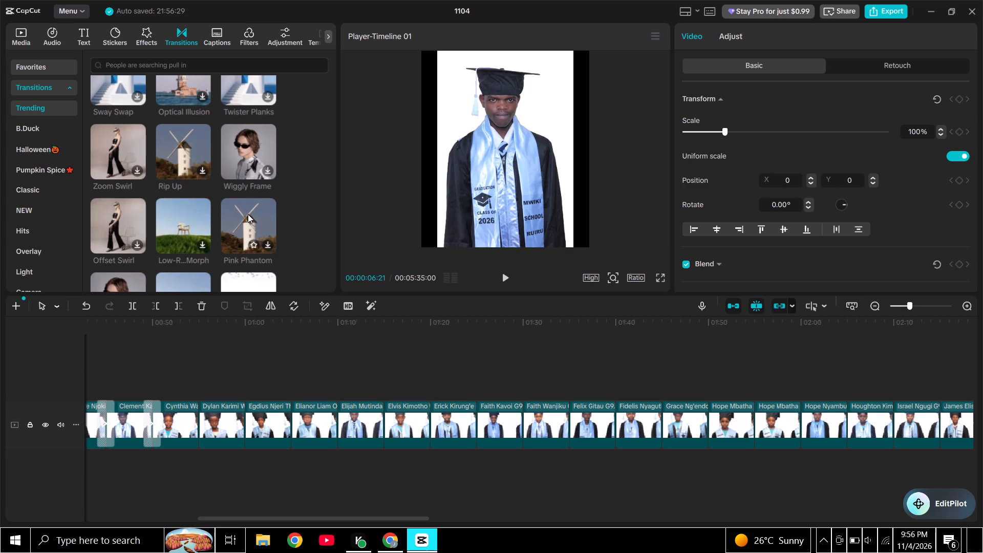
drag(248, 214, 257, 249)
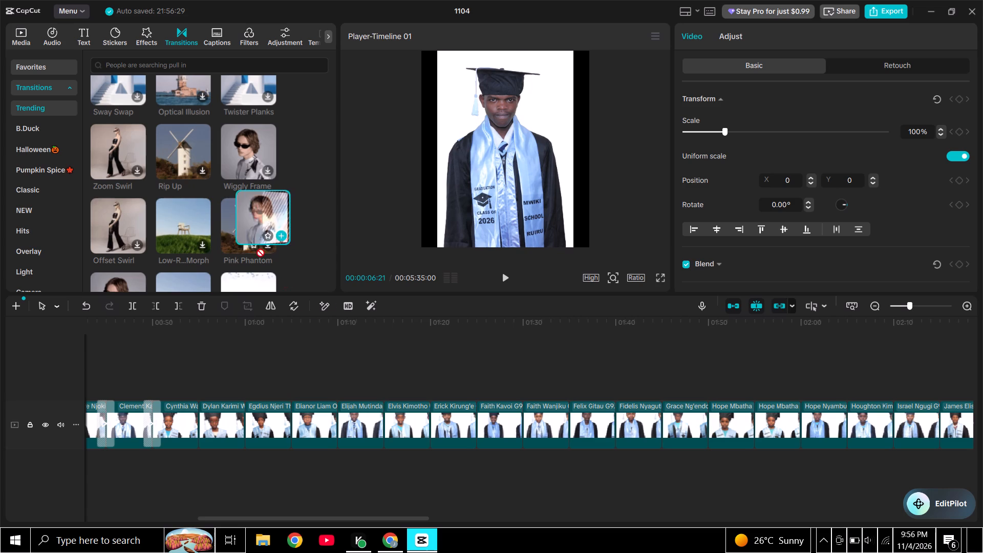
drag(257, 249, 281, 392)
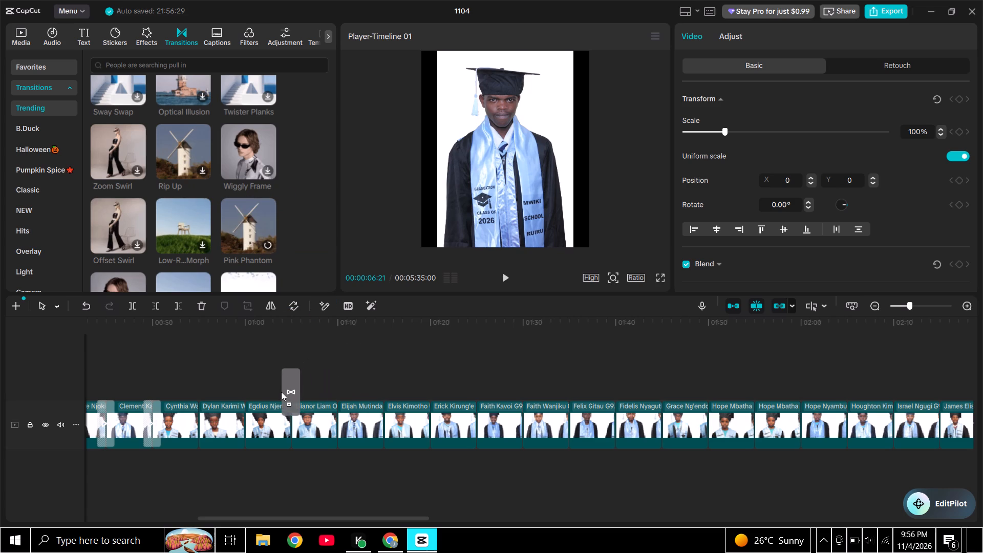
drag(281, 392, 193, 424)
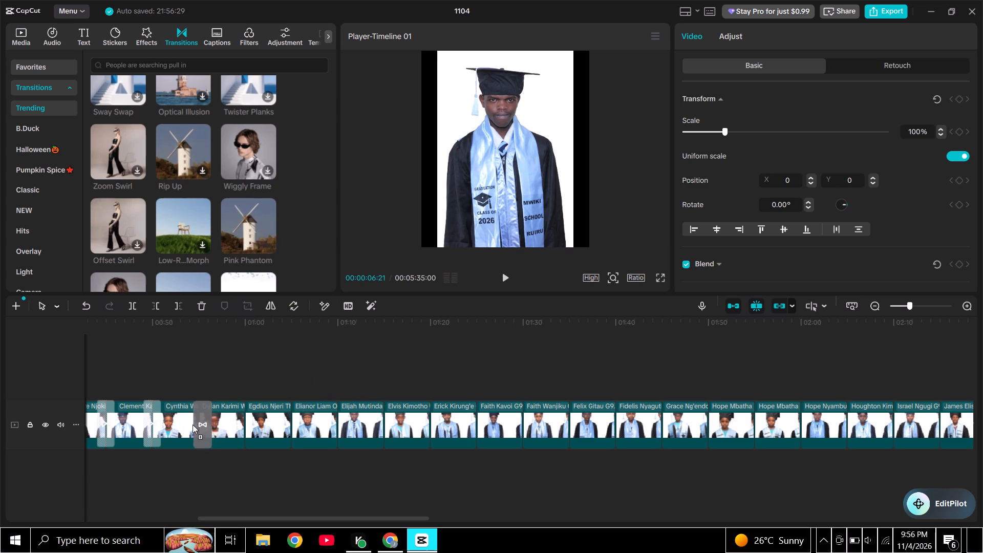
drag(193, 424, 190, 425)
drag(234, 229, 308, 303)
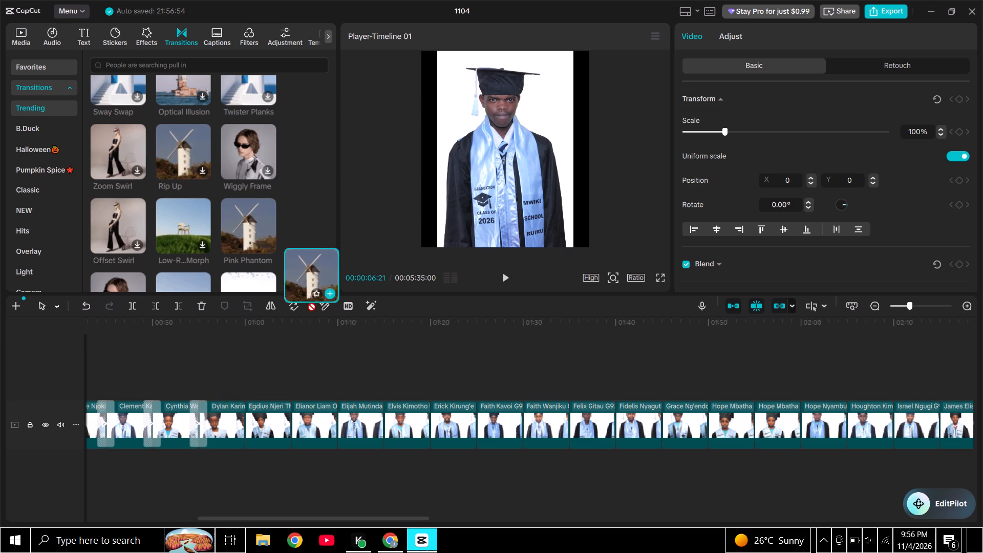
drag(308, 303, 234, 427)
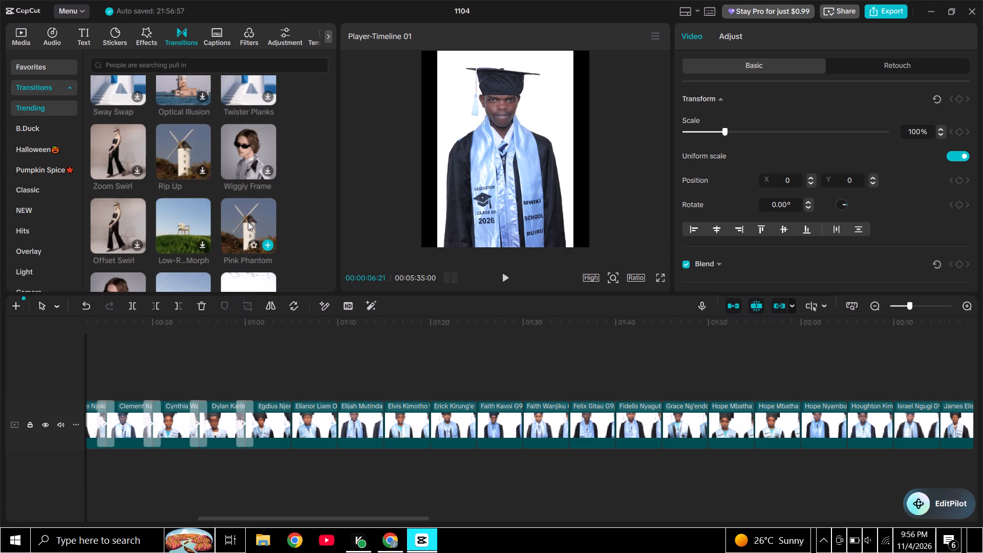
drag(248, 222, 283, 429)
Apply the Abstract Array transition to the three consecutive cuts from Elianor's portrait through Erick's.
scroll(209, 252, down, 1)
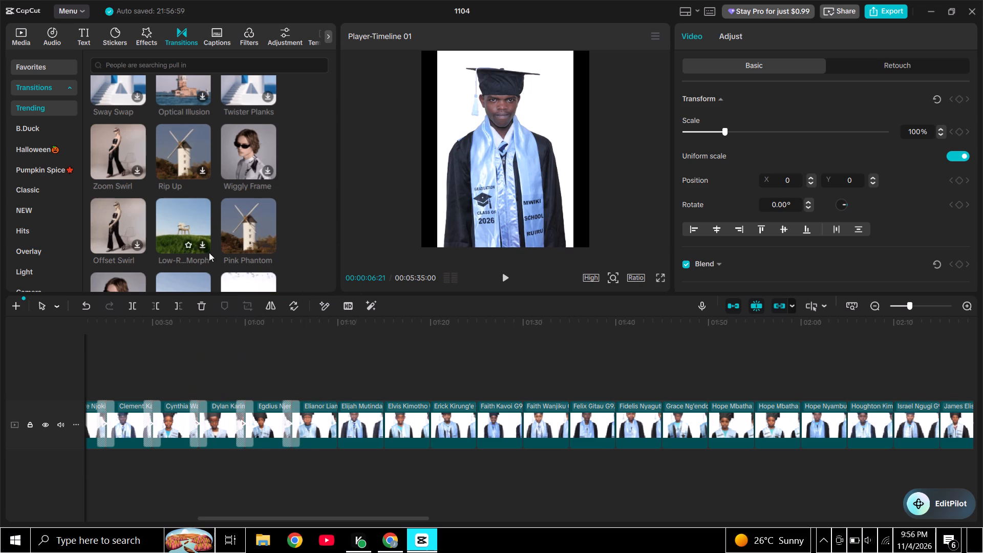
scroll(209, 252, down, 3)
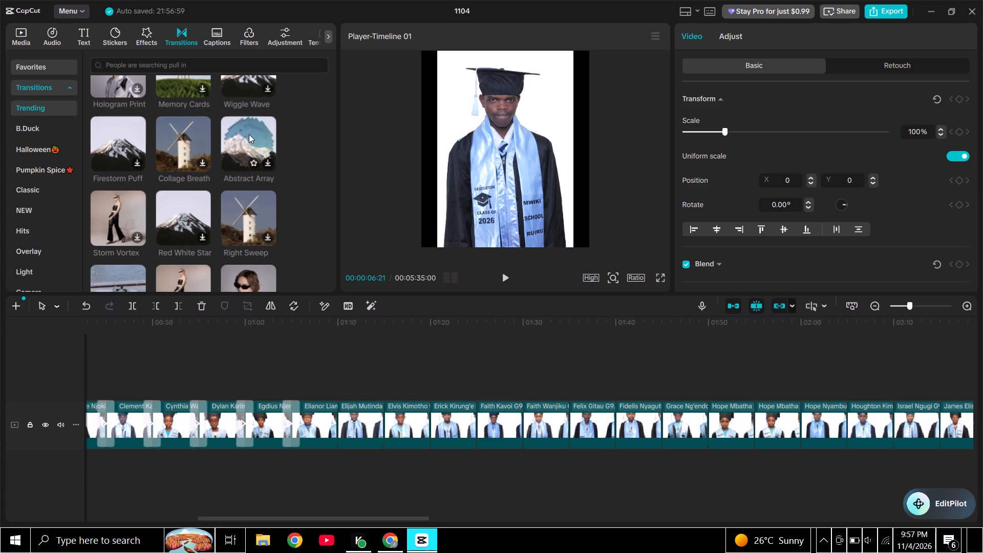
drag(249, 134, 330, 421)
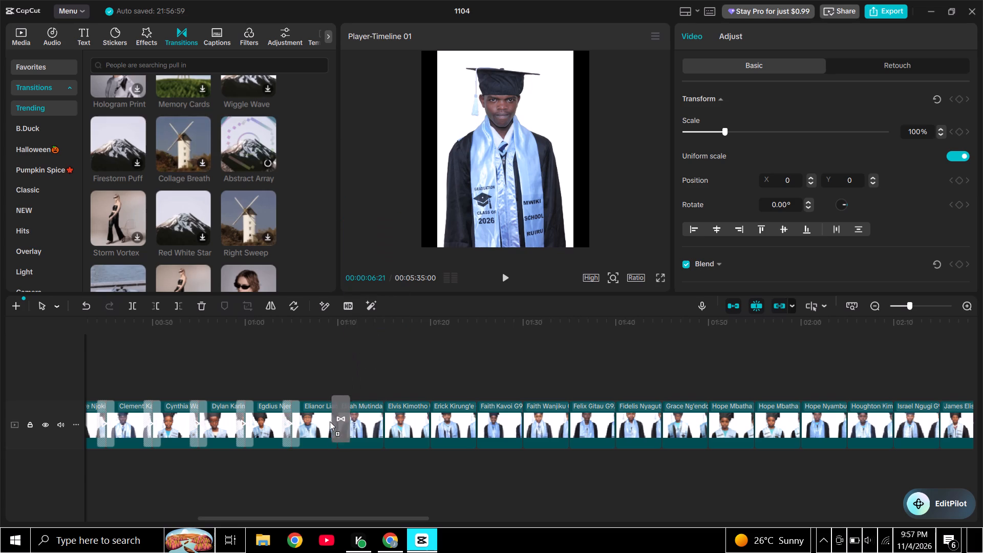
drag(330, 421, 328, 423)
drag(244, 151, 384, 334)
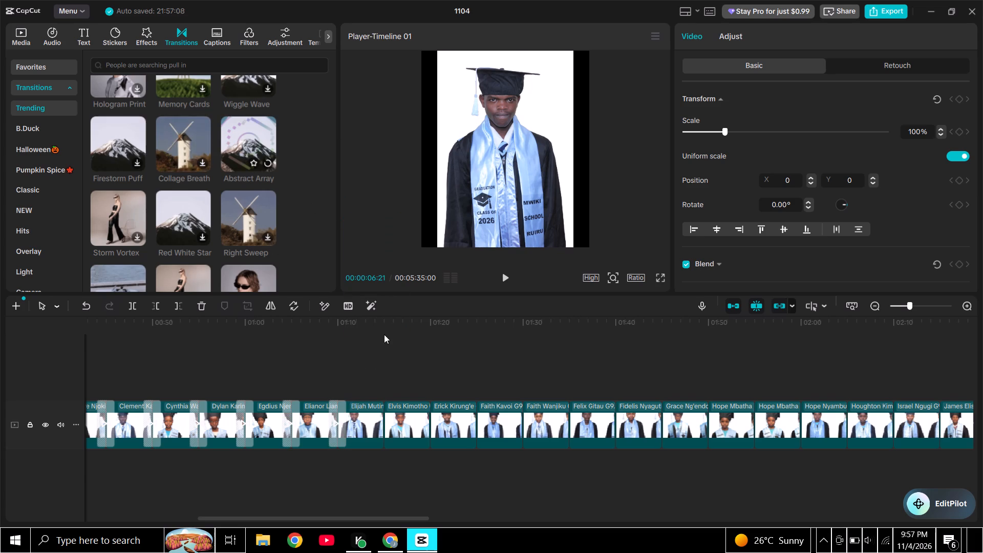
drag(384, 334, 374, 424)
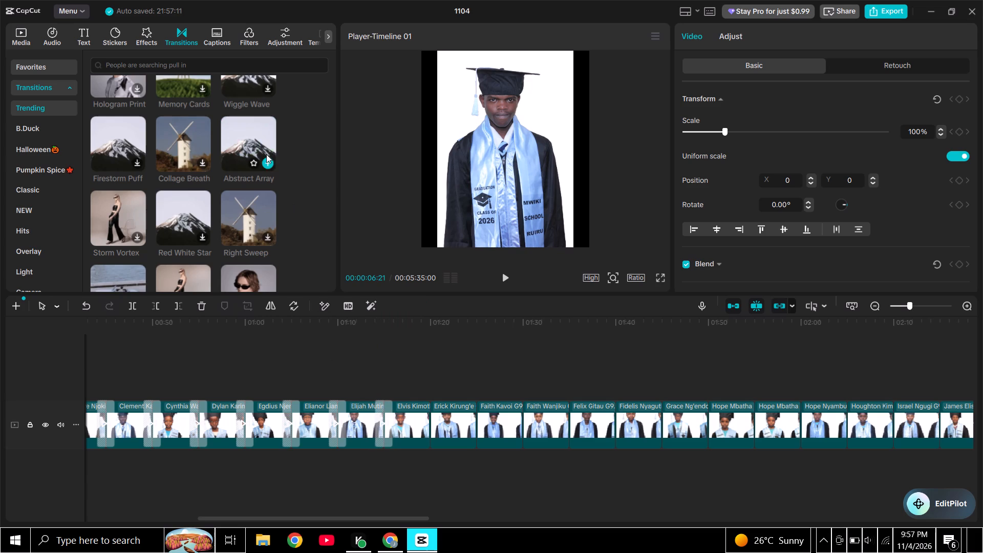
drag(248, 140, 418, 427)
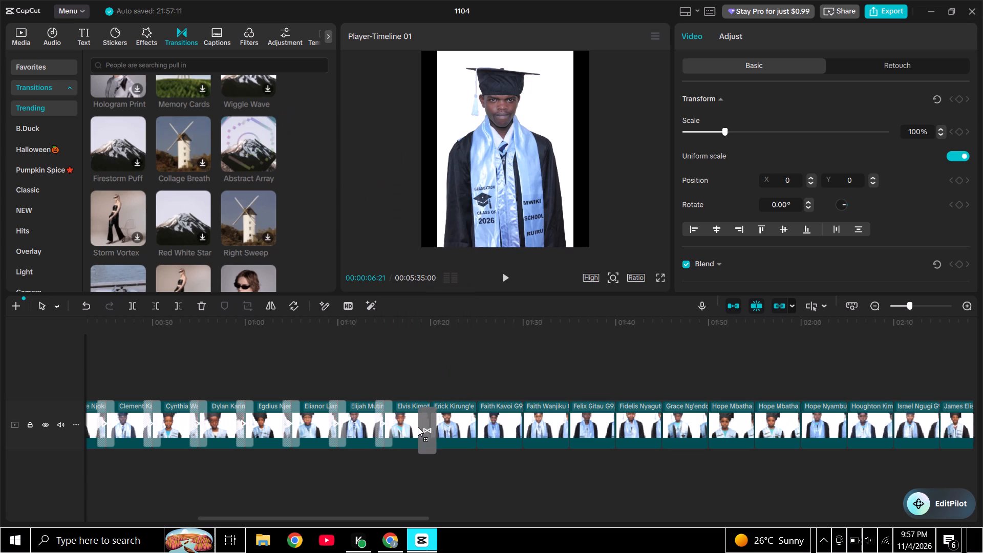
drag(418, 427, 419, 423)
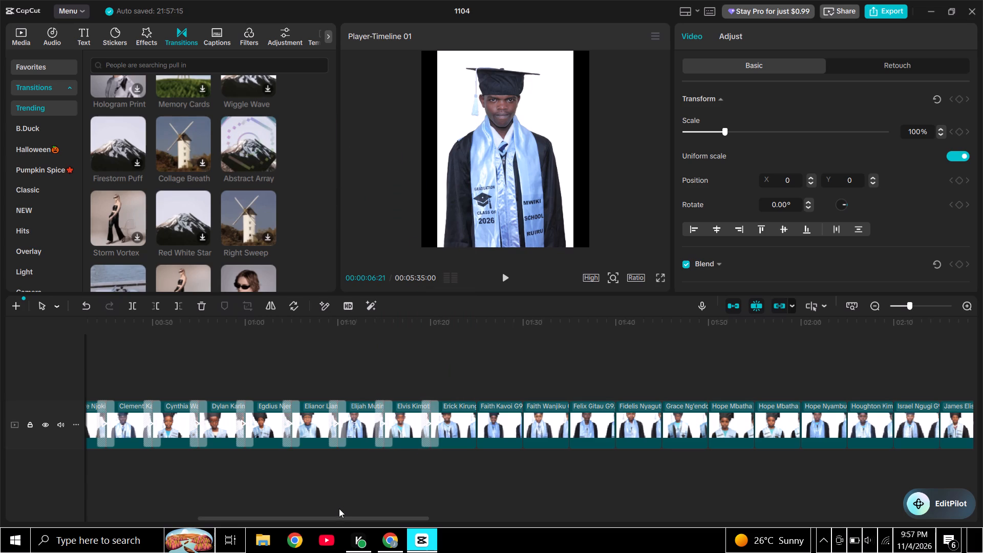
Apply the Pixel Storm transition to the three consecutive cuts from Erick's portrait through Felix's.
drag(336, 516, 362, 510)
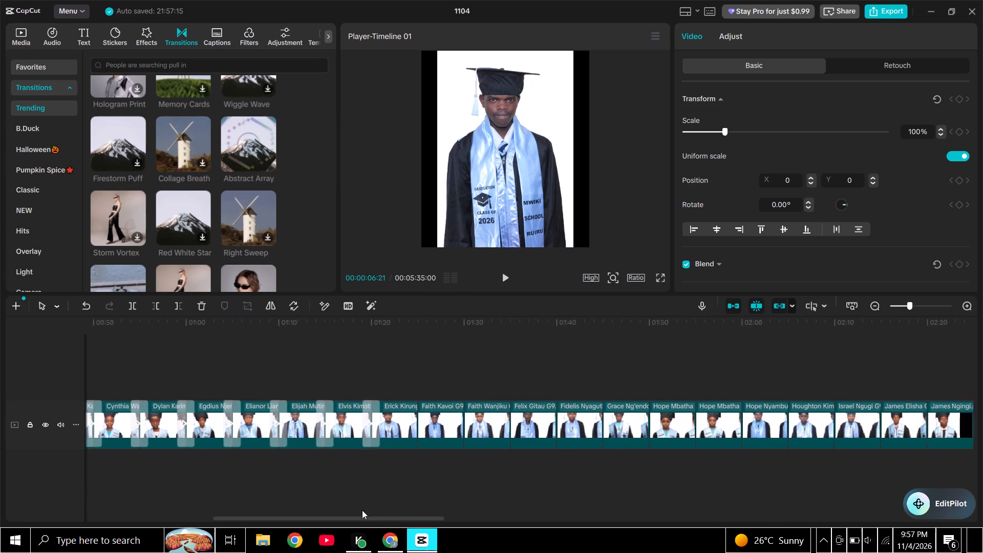
drag(362, 510, 412, 510)
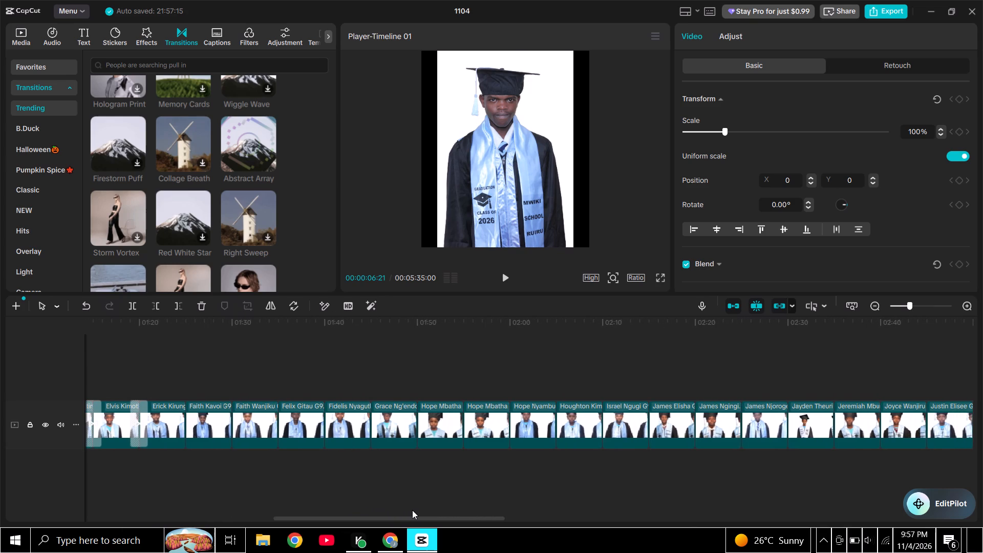
scroll(240, 214, down, 1)
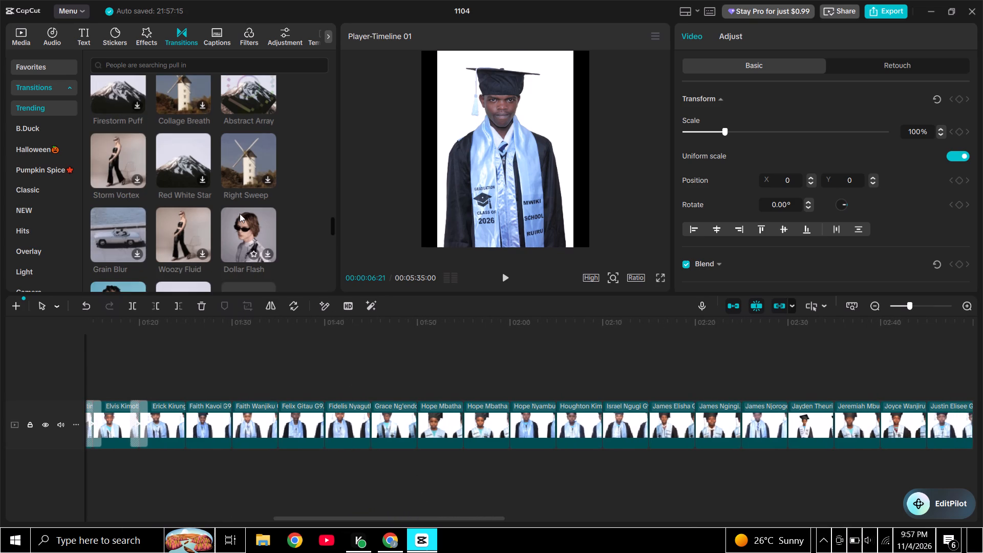
scroll(247, 208, down, 2)
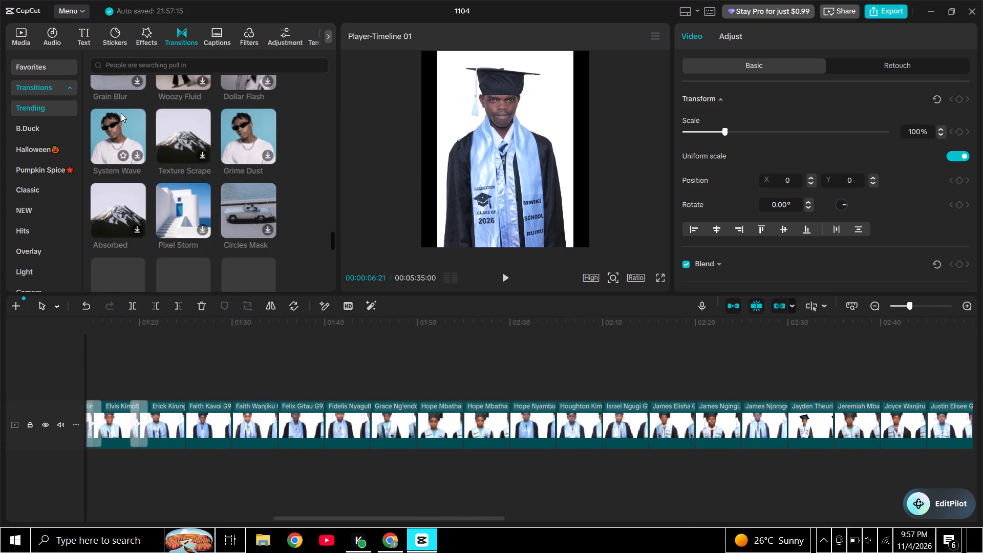
scroll(121, 113, down, 2)
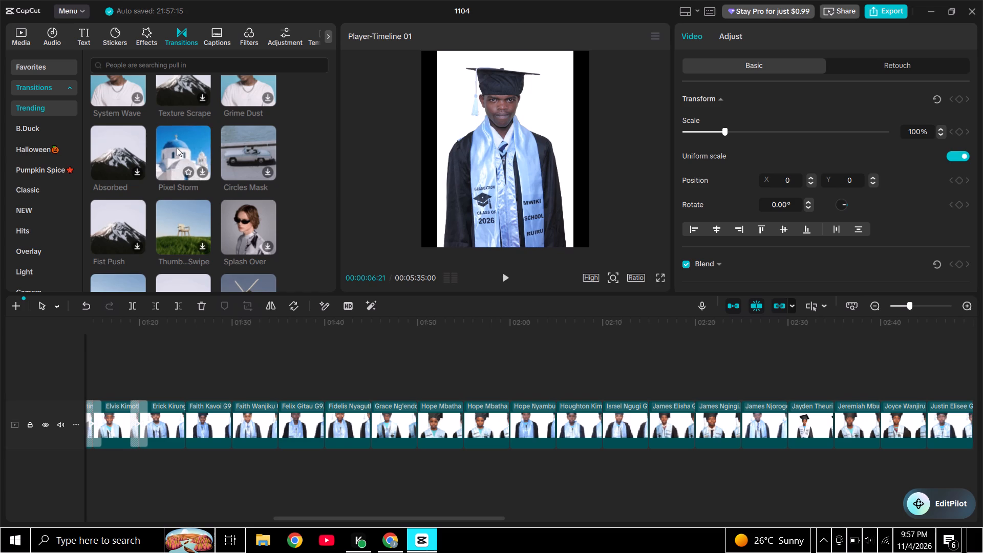
drag(177, 147, 238, 355)
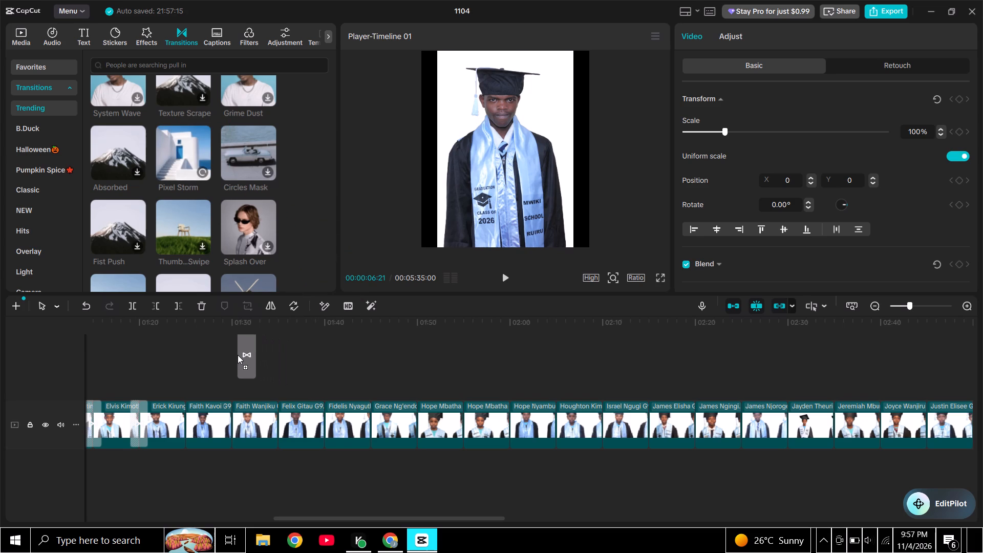
drag(238, 355, 175, 426)
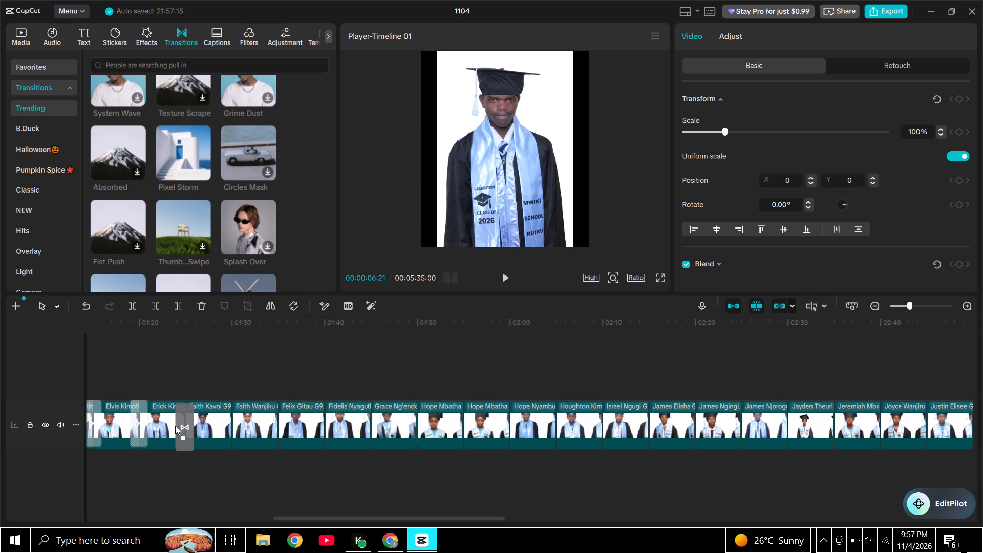
drag(175, 426, 175, 425)
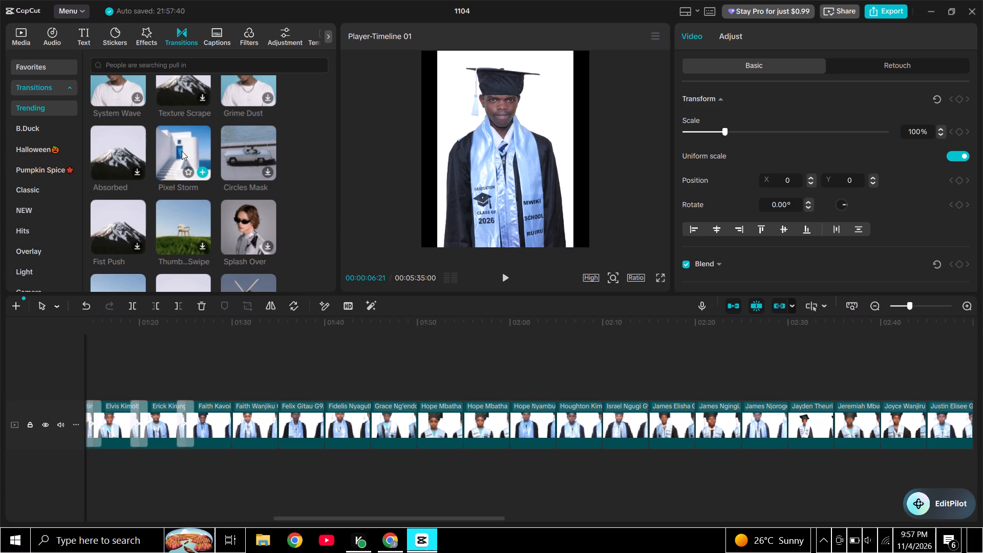
drag(182, 151, 222, 431)
drag(186, 147, 301, 304)
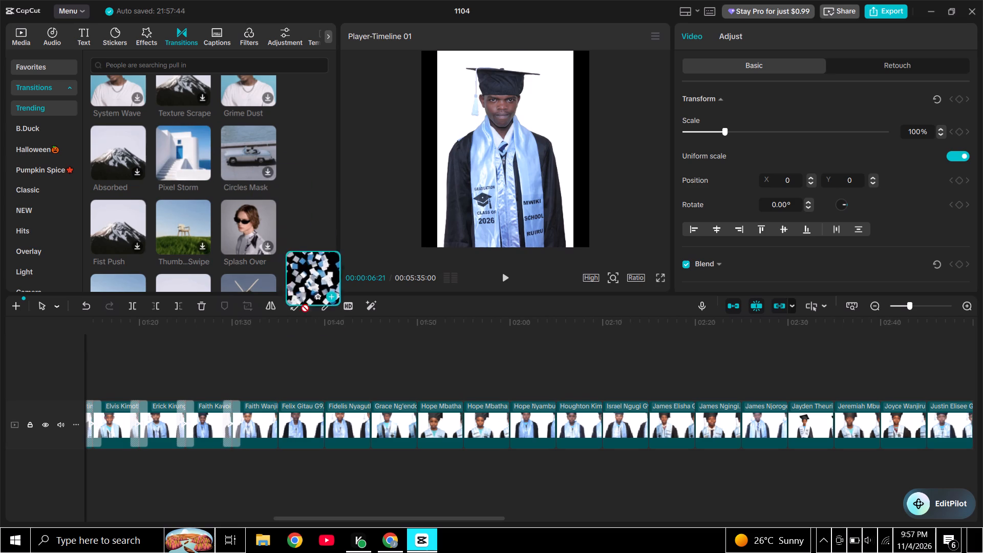
drag(301, 304, 269, 429)
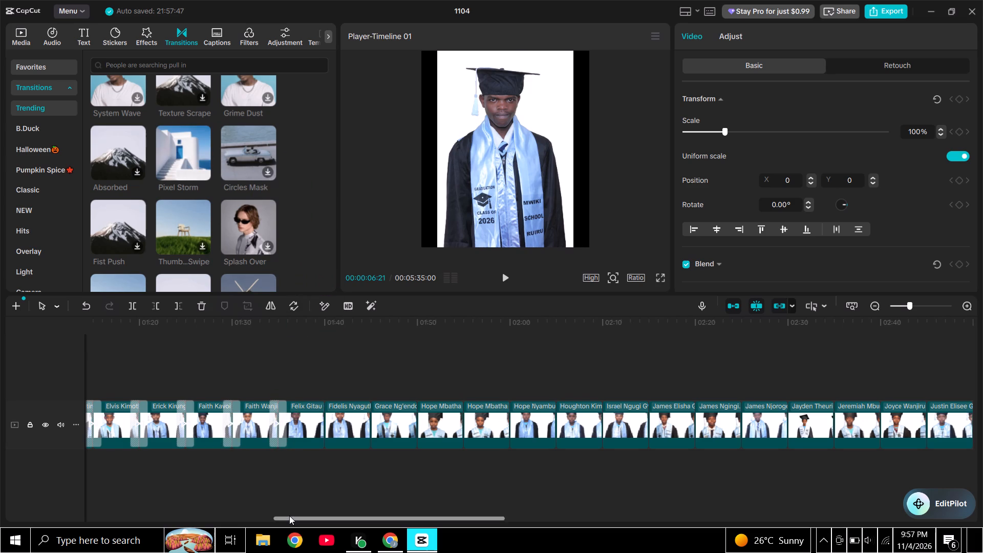
Apply the Exposed Panel transition to the three consecutive cuts from Felix's portrait through the first Hope portrait.
drag(289, 516, 334, 516)
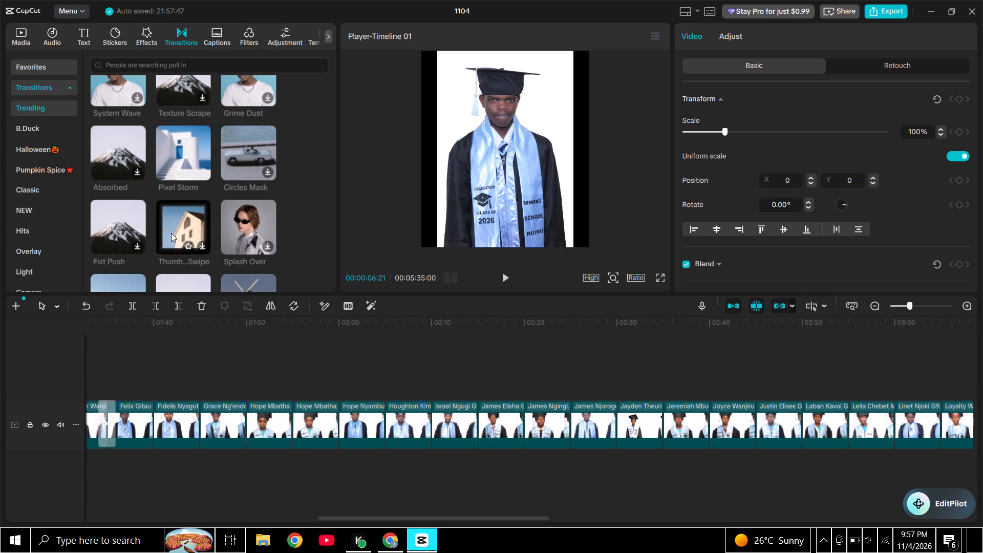
scroll(171, 233, down, 2)
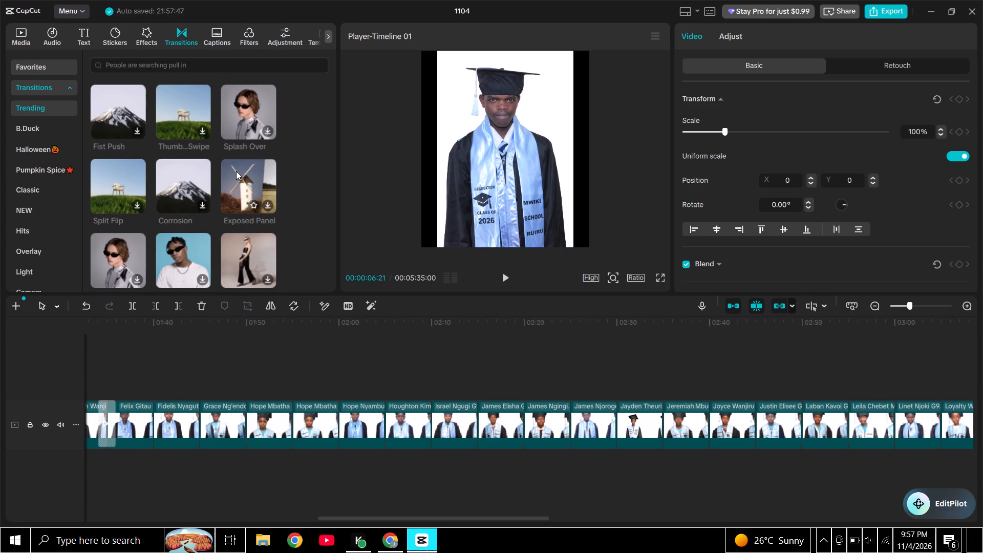
drag(236, 171, 148, 415)
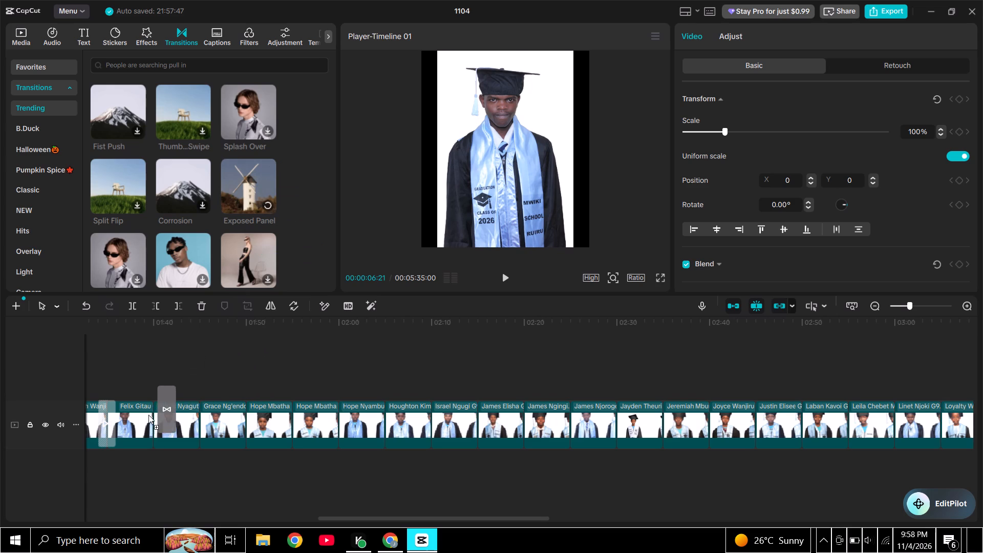
drag(148, 415, 140, 426)
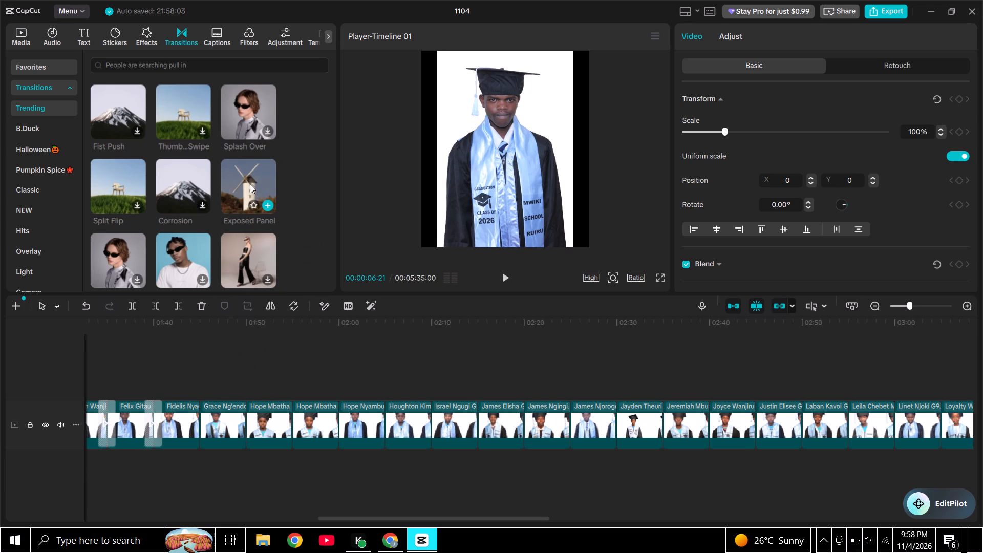
drag(248, 183, 258, 242)
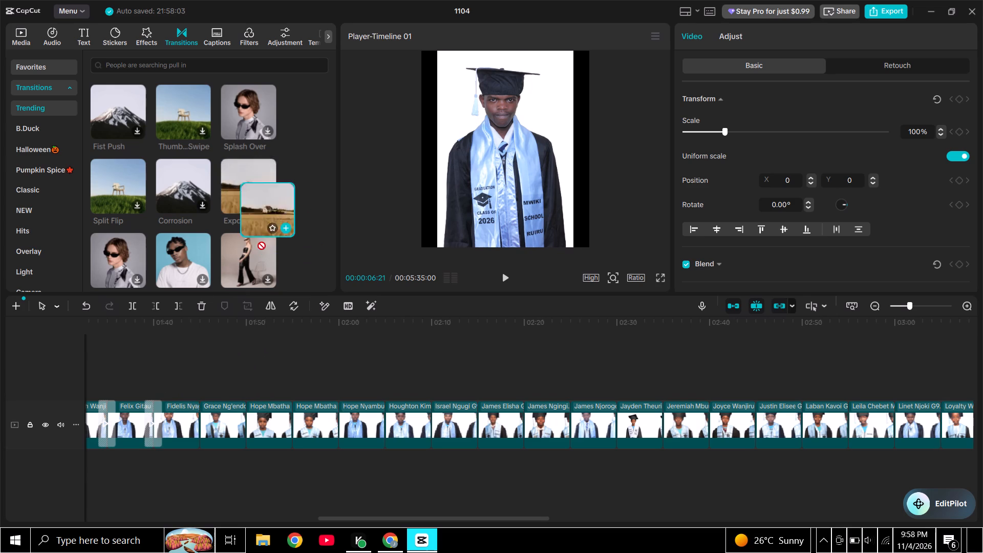
drag(258, 242, 189, 425)
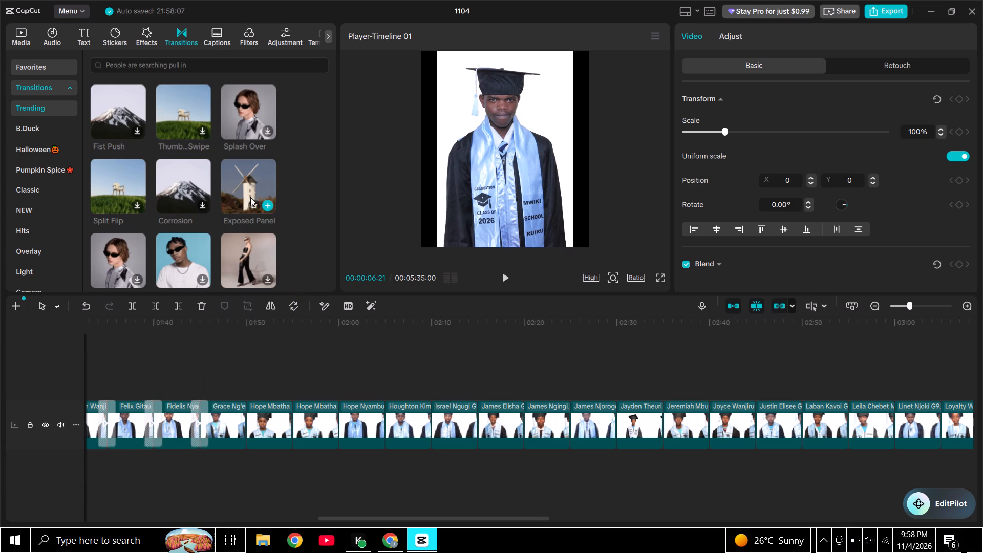
drag(250, 183, 237, 429)
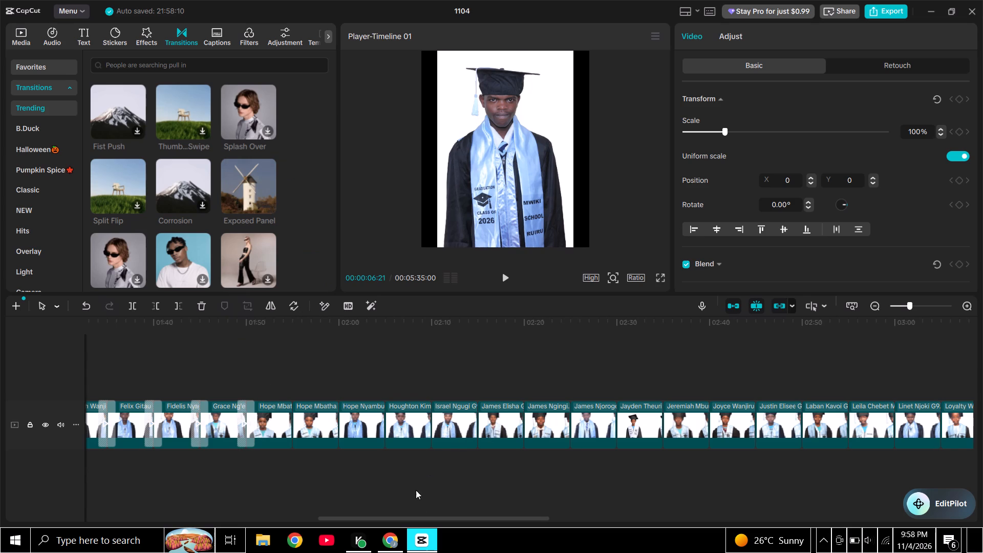
Apply the Star Soccer transition to the three consecutive cuts from the first Hope portrait through Houghton's.
drag(416, 516, 423, 520)
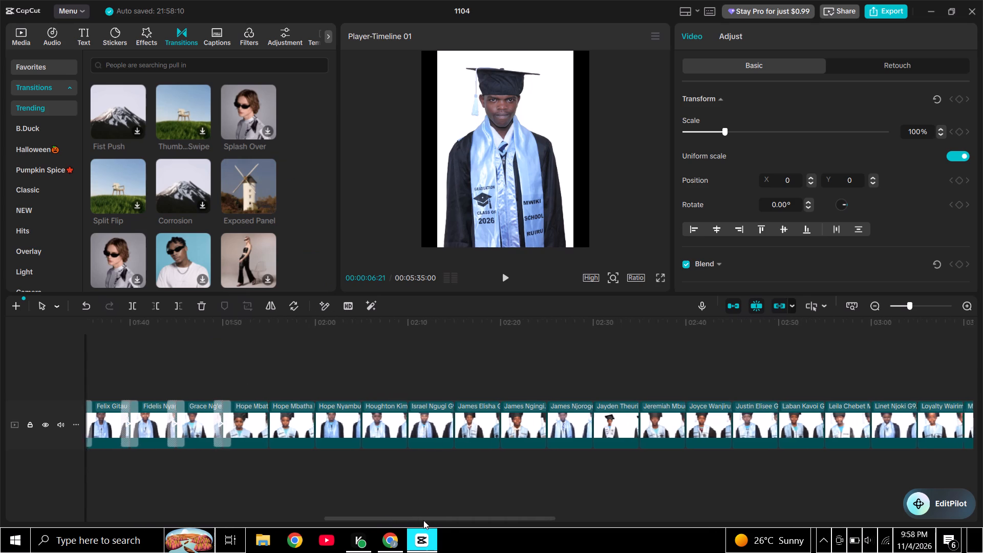
drag(423, 520, 450, 526)
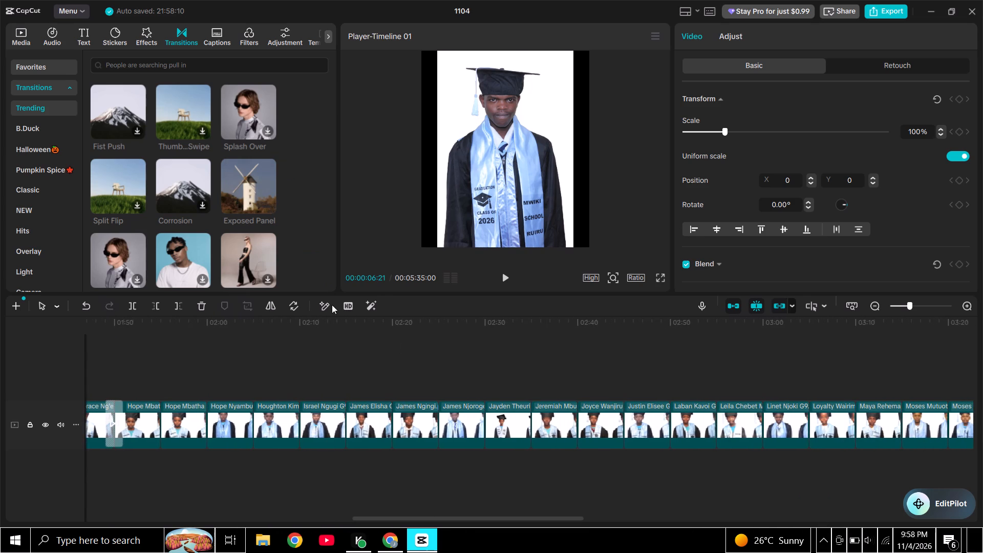
scroll(191, 199, down, 2)
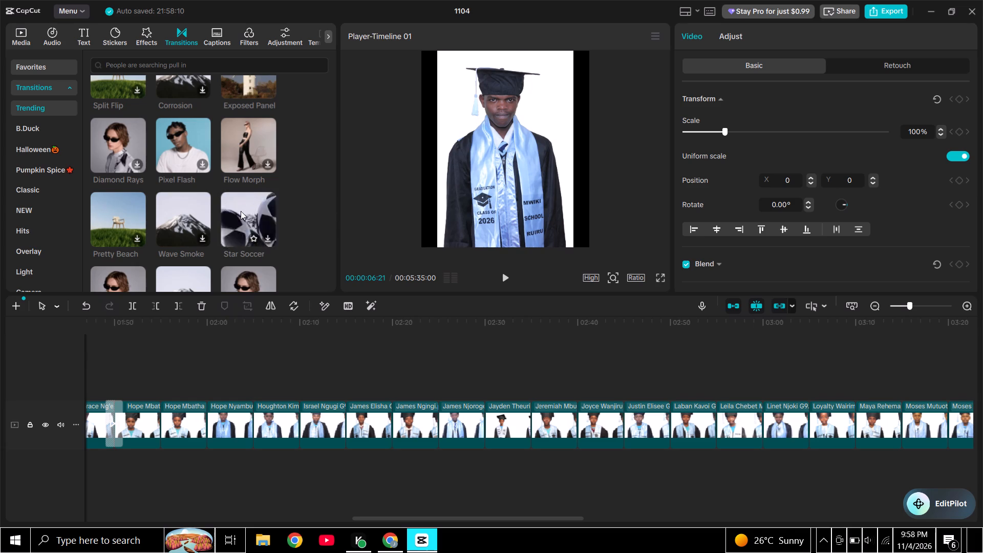
drag(241, 211, 146, 427)
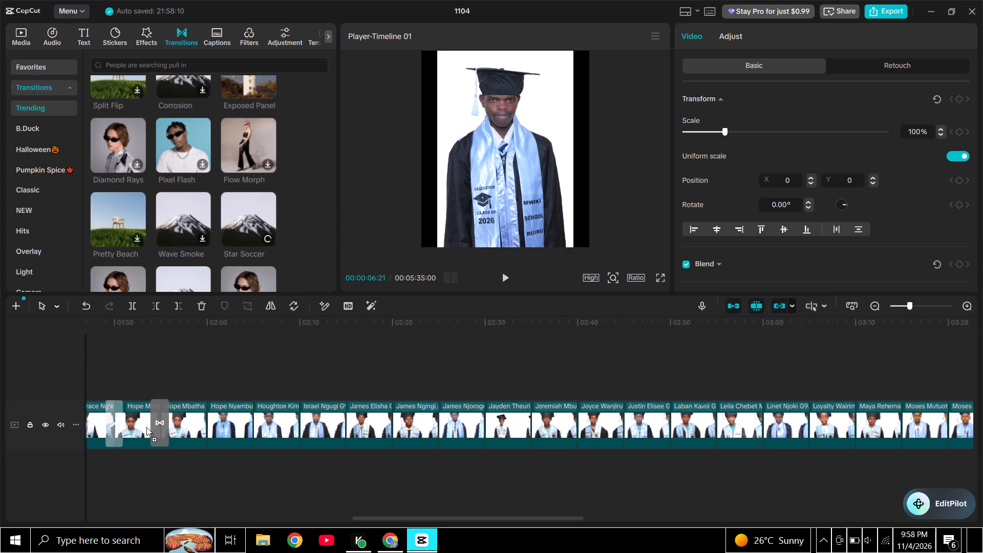
drag(146, 427, 149, 427)
drag(236, 219, 253, 244)
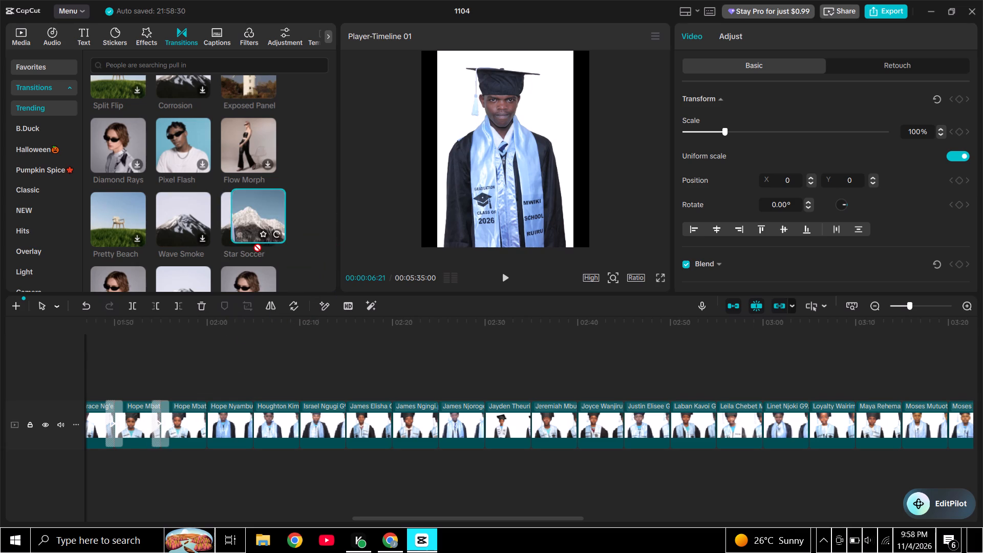
drag(253, 244, 200, 420)
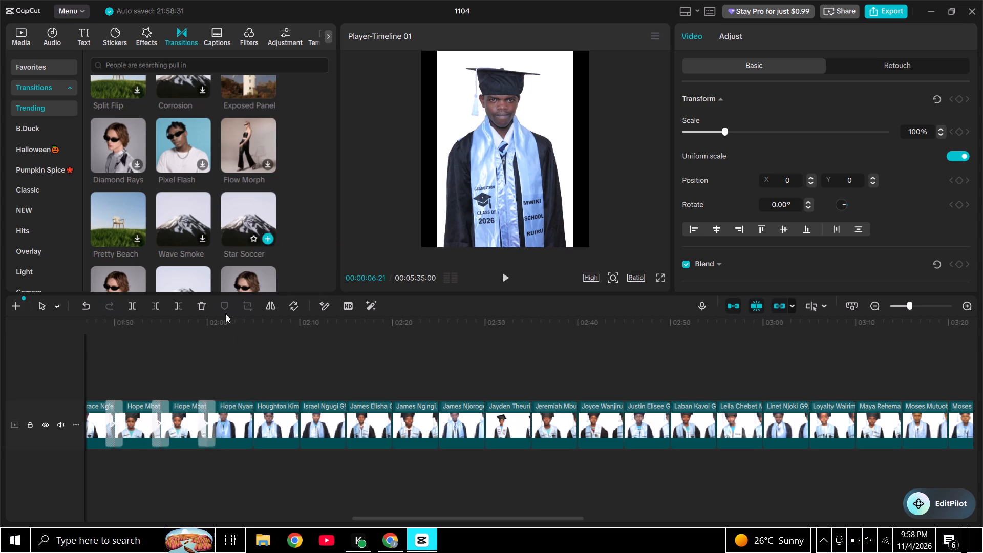
drag(245, 219, 243, 426)
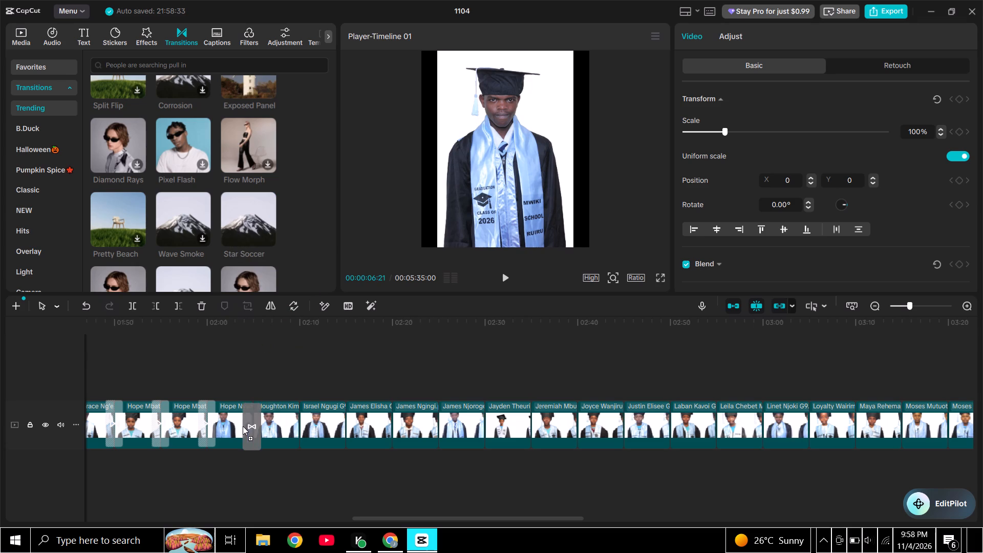
drag(243, 426, 243, 427)
Apply the 8bit Compress transition to the three consecutive cuts from Houghton's portrait through the second James portrait.
scroll(133, 229, down, 2)
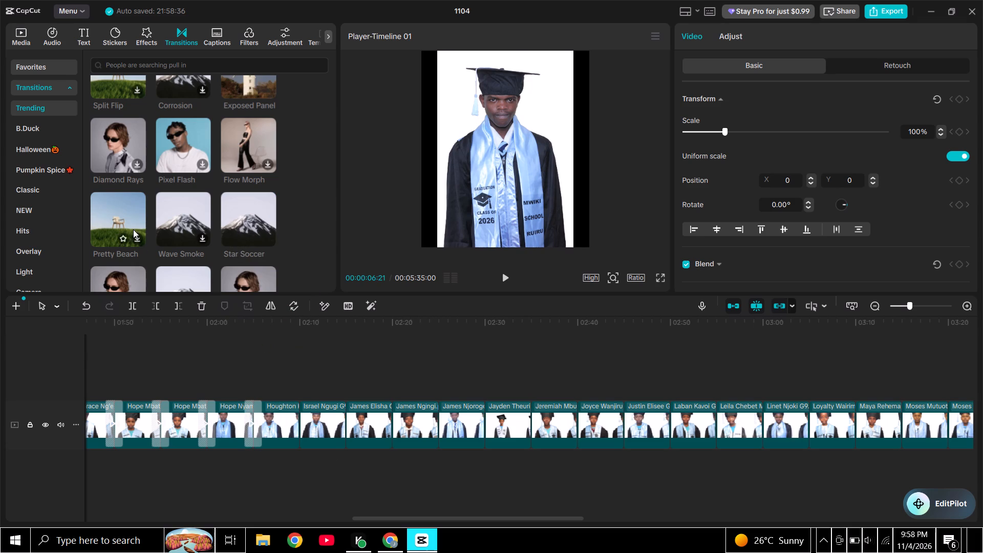
scroll(133, 229, down, 2)
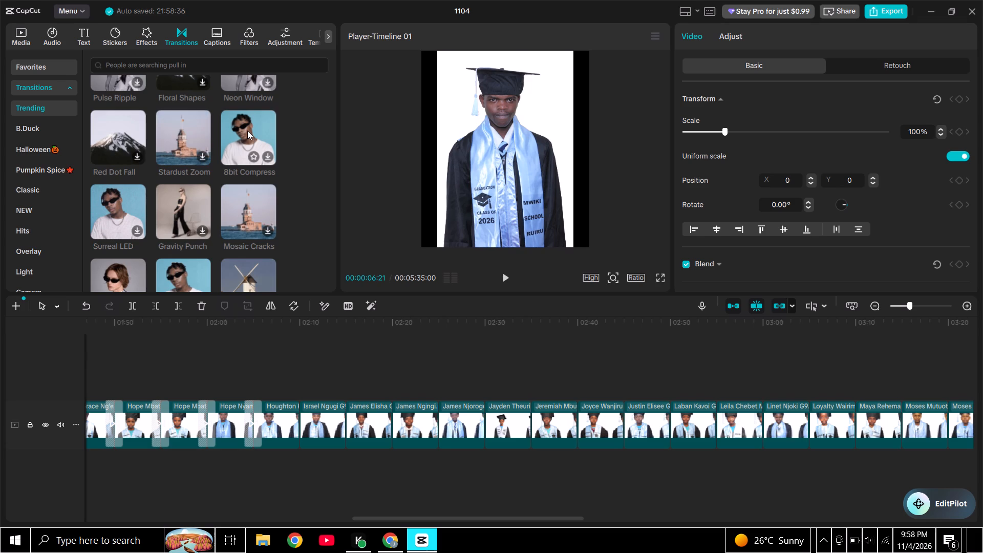
drag(247, 131, 289, 409)
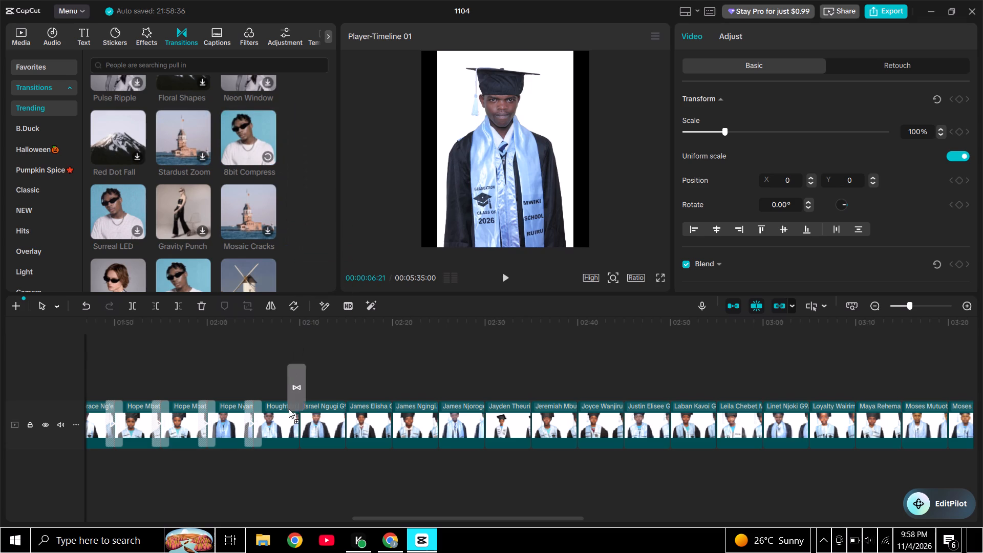
drag(289, 409, 294, 426)
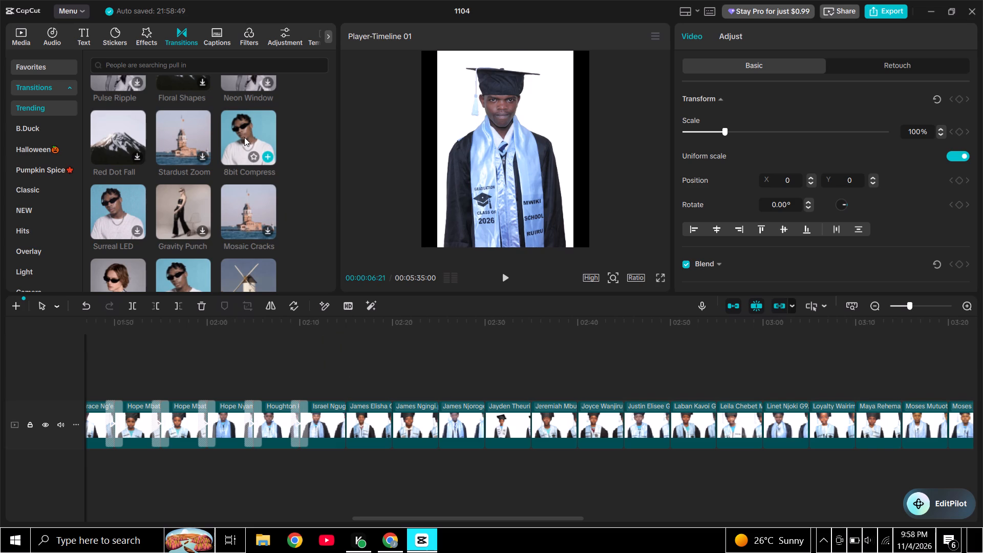
drag(244, 137, 336, 428)
drag(240, 130, 364, 395)
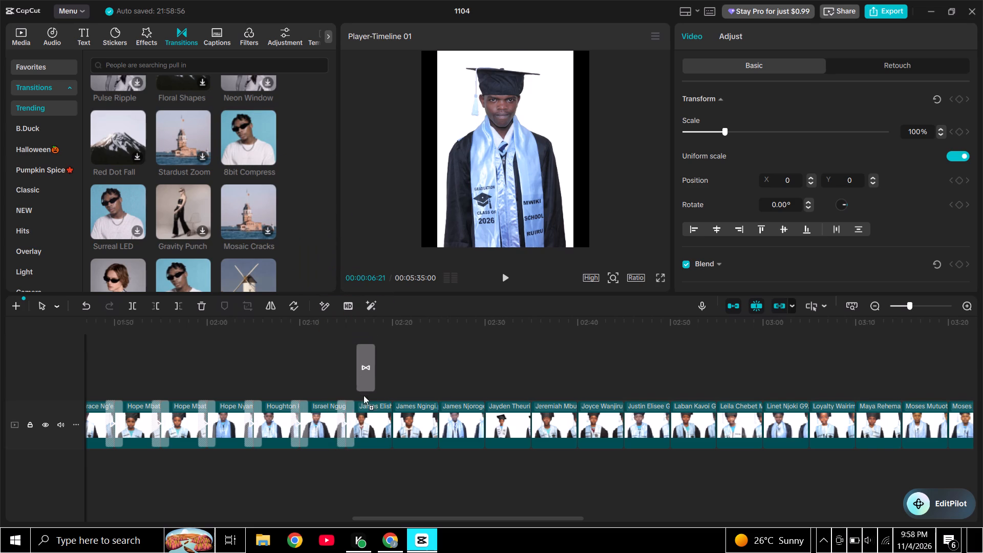
drag(364, 395, 380, 421)
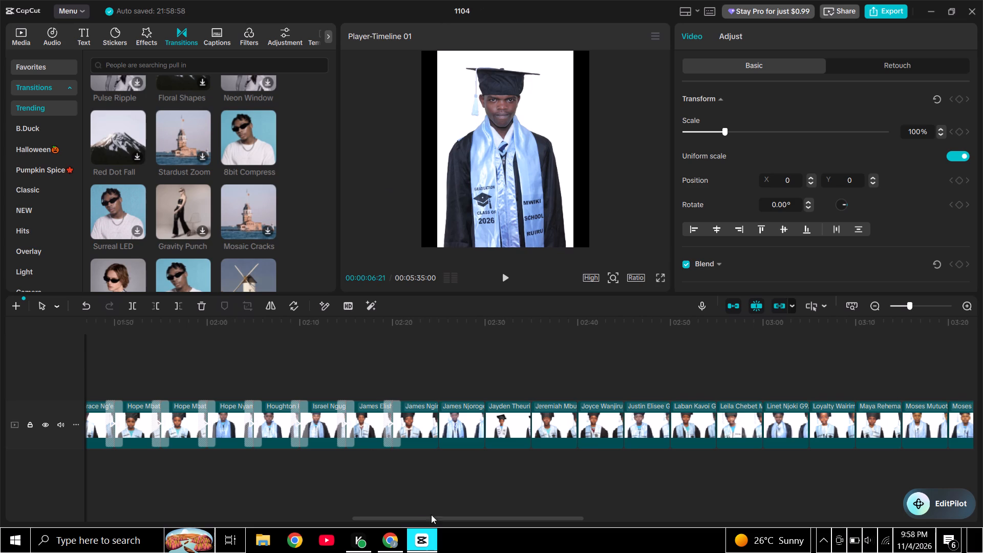
Apply the Cylinder Bars transition to the three consecutive cuts from the second James portrait through Jeremiah's.
drag(399, 517, 453, 523)
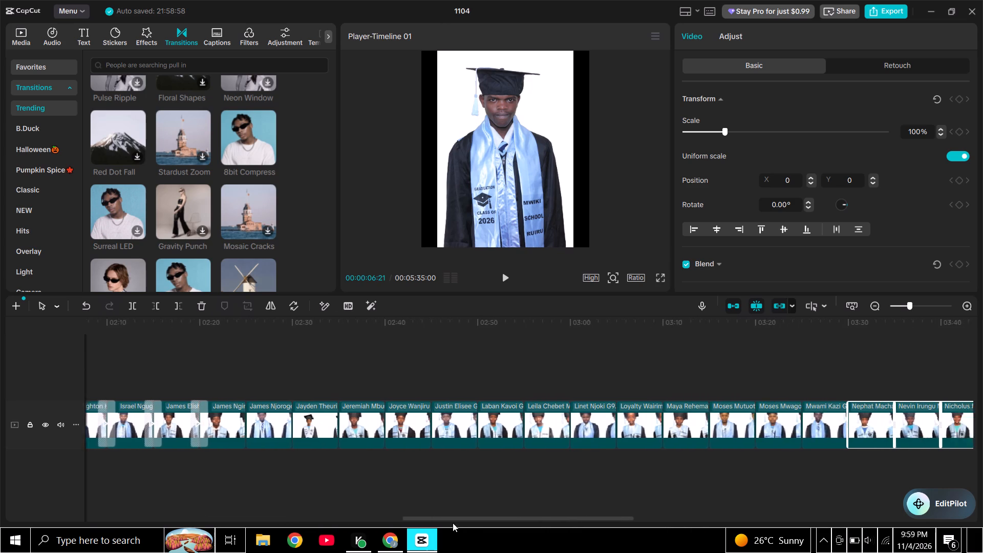
drag(453, 523, 480, 524)
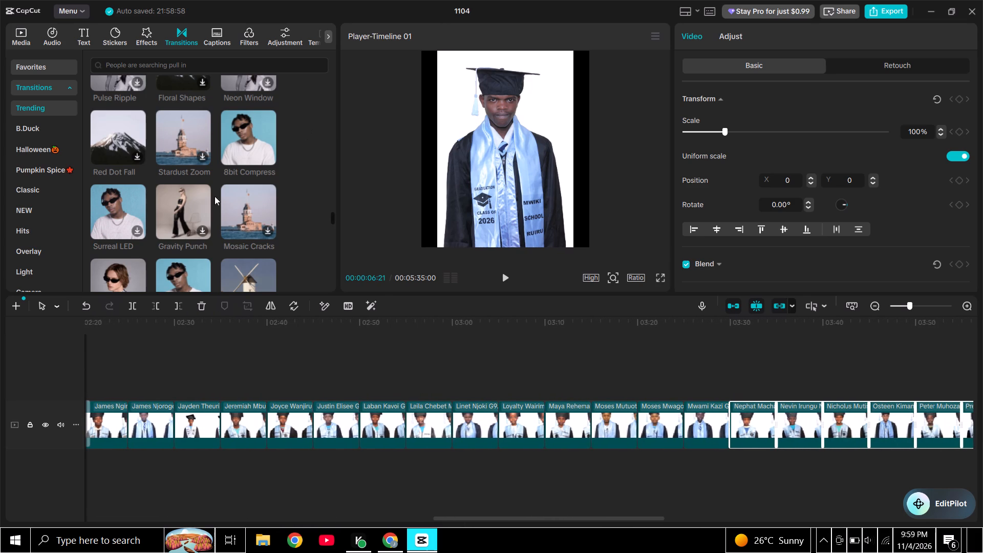
scroll(168, 214, down, 5)
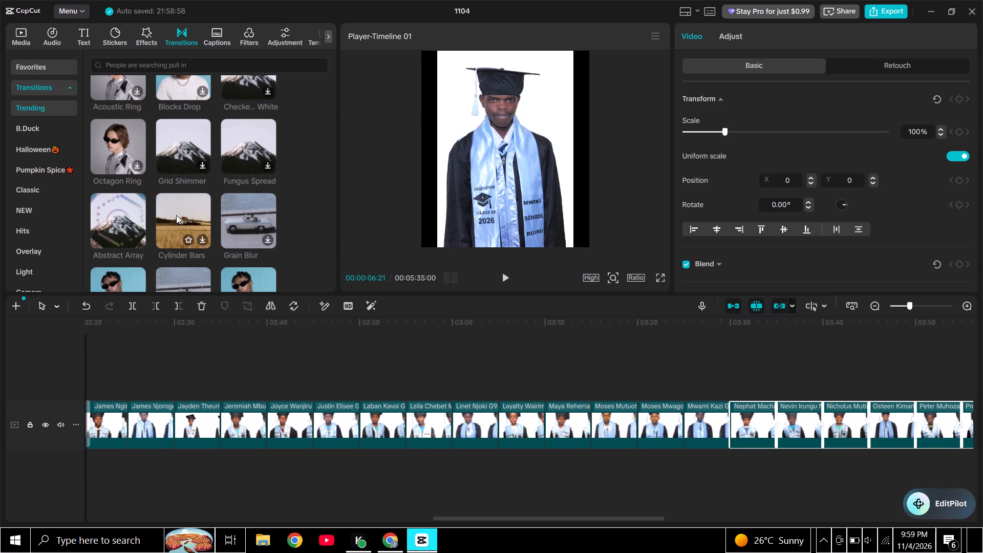
drag(176, 215, 139, 393)
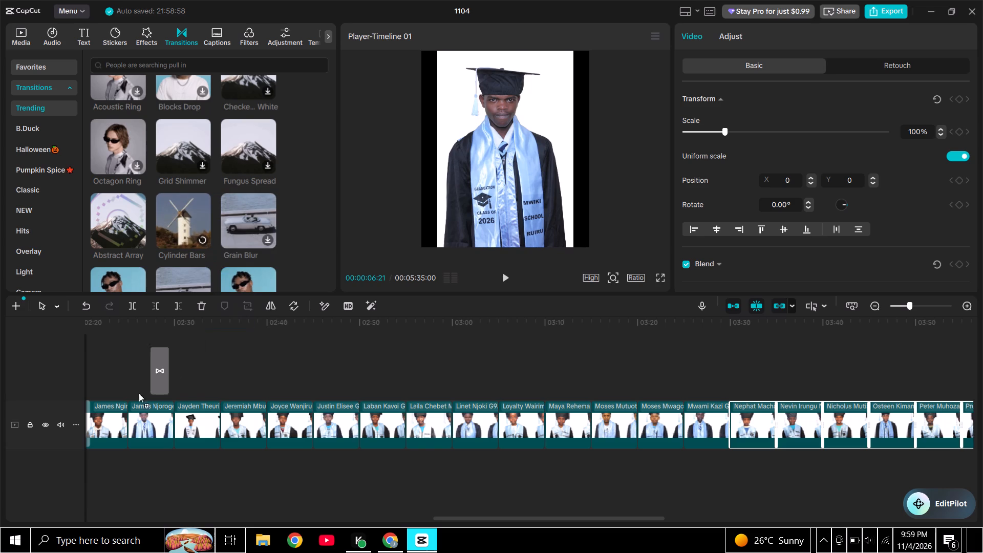
drag(139, 393, 119, 423)
drag(180, 214, 205, 348)
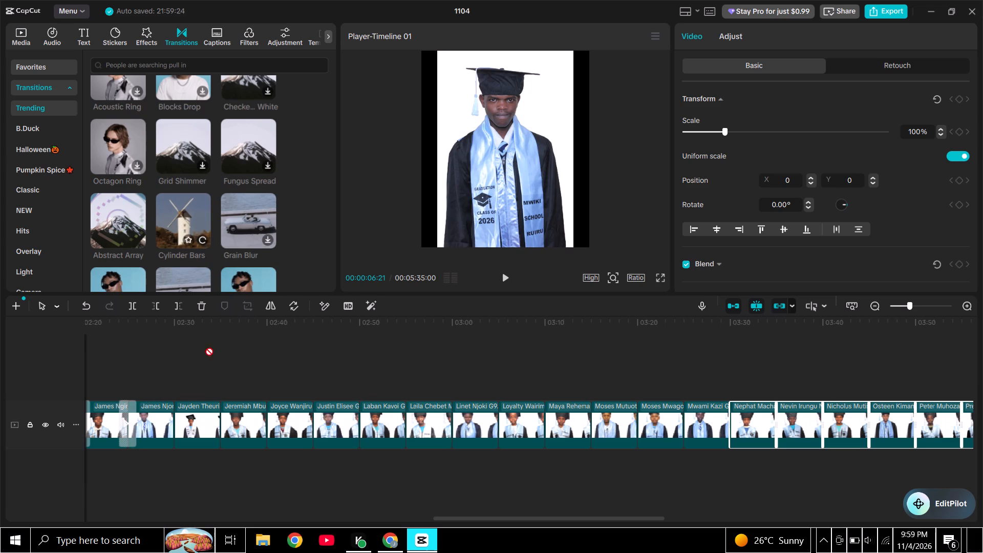
drag(205, 348, 166, 426)
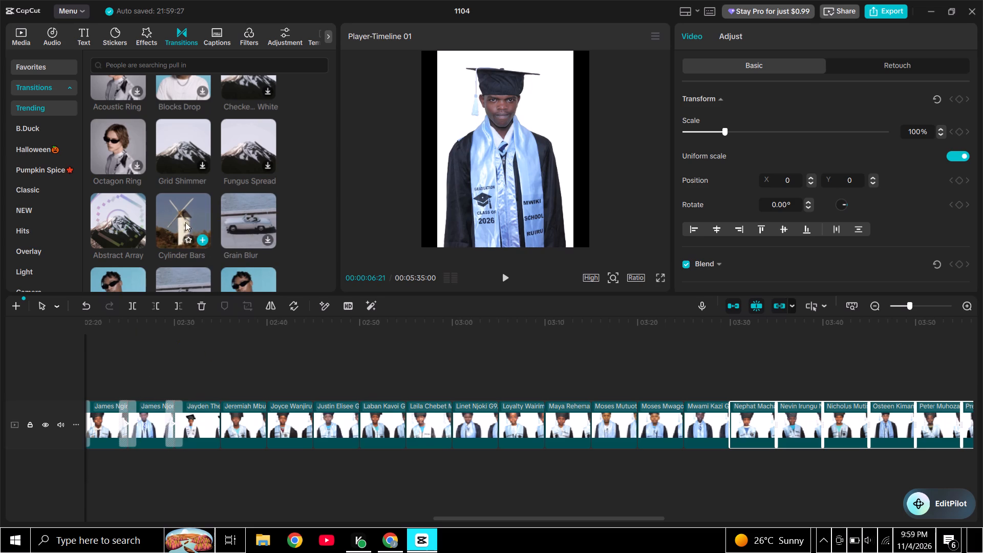
drag(185, 222, 210, 424)
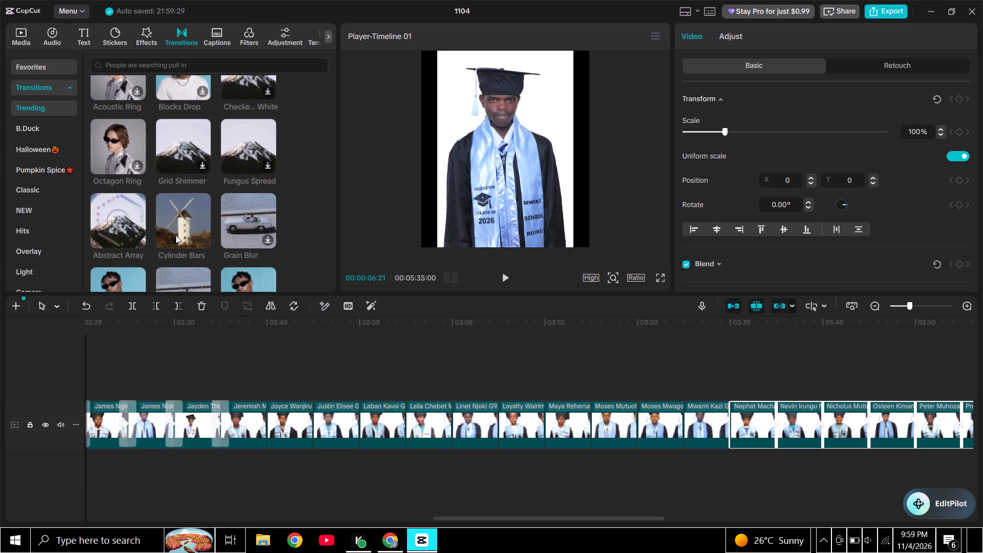
Apply the Cinema Error transition to the three consecutive cuts from Jeremiah's portrait through Laban's.
scroll(175, 229, down, 3)
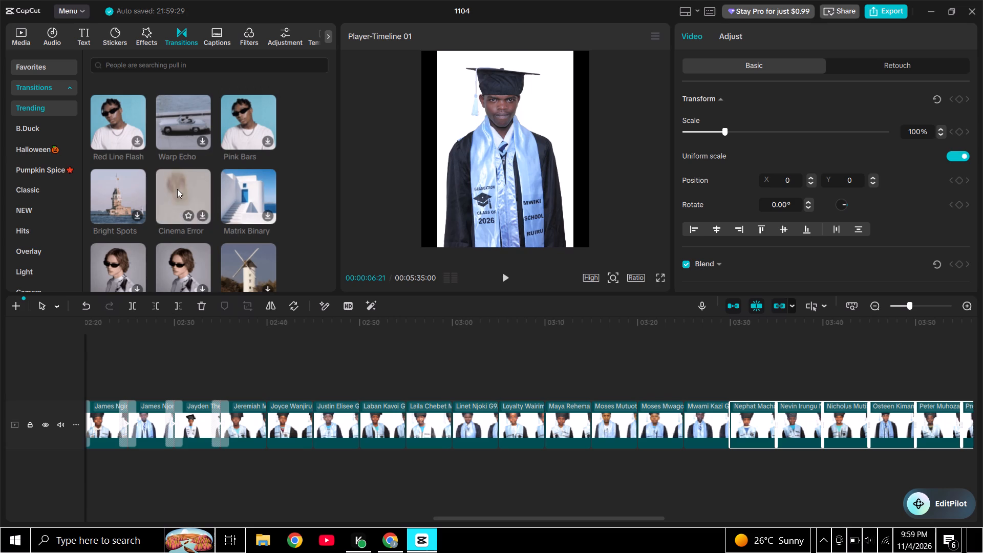
drag(177, 189, 261, 422)
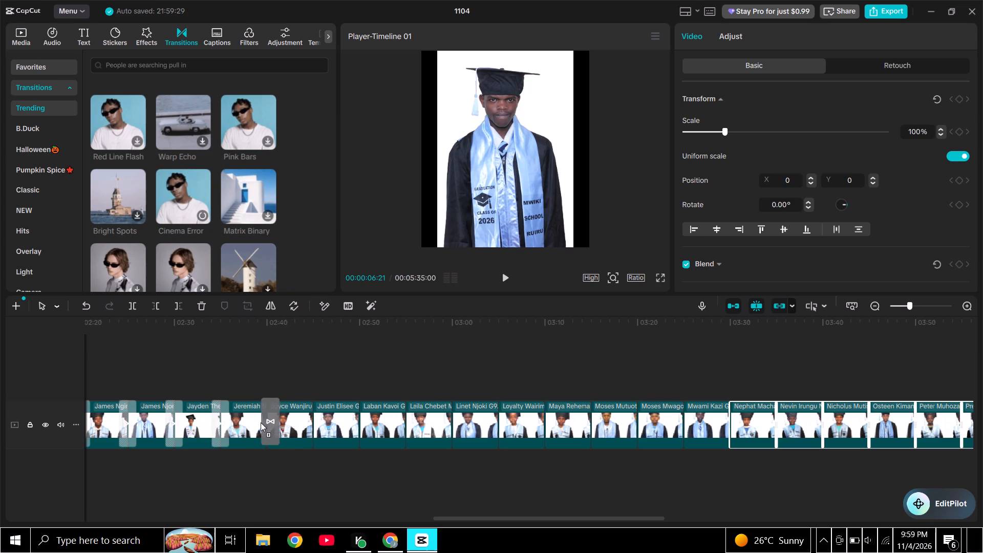
drag(261, 422, 259, 423)
drag(184, 187, 294, 406)
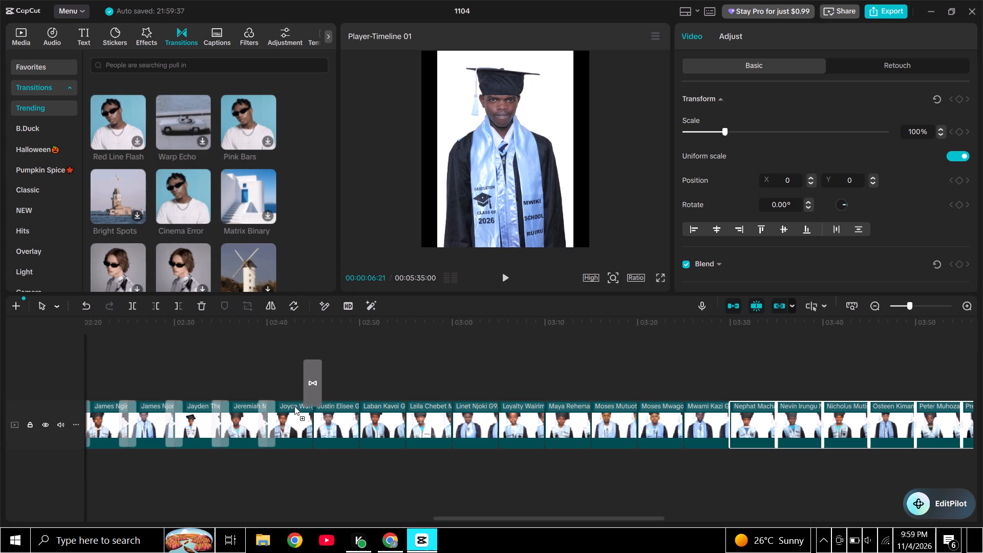
drag(294, 406, 301, 422)
drag(189, 199, 281, 270)
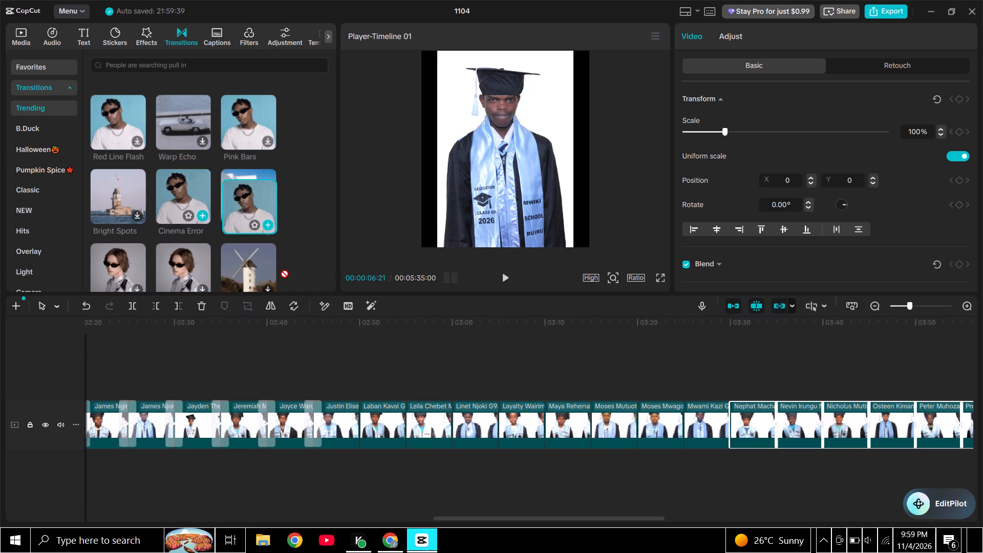
drag(281, 270, 348, 426)
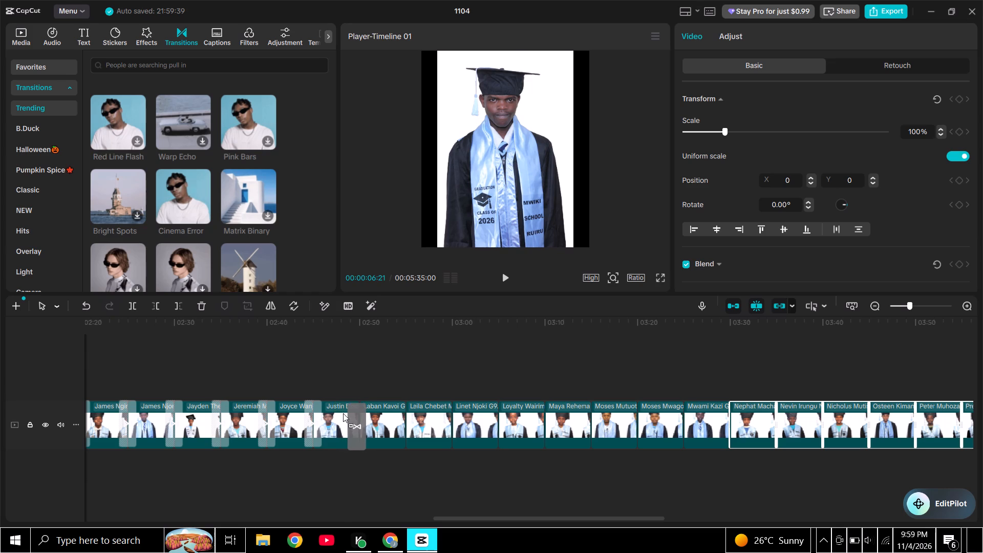
Apply the Hexa Bloom transition to the three consecutive cuts from Laban's portrait through Loyalty's.
scroll(208, 217, down, 2)
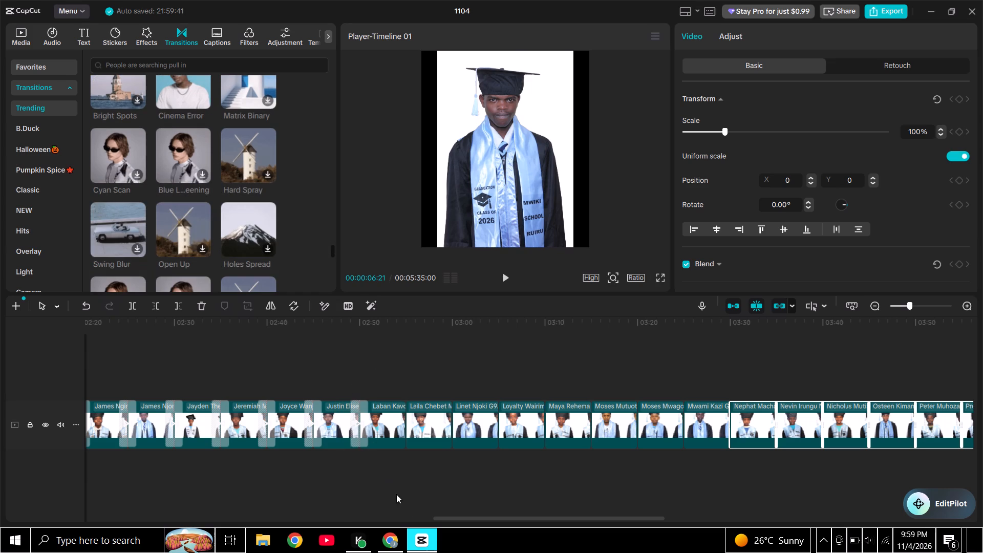
drag(450, 516, 478, 516)
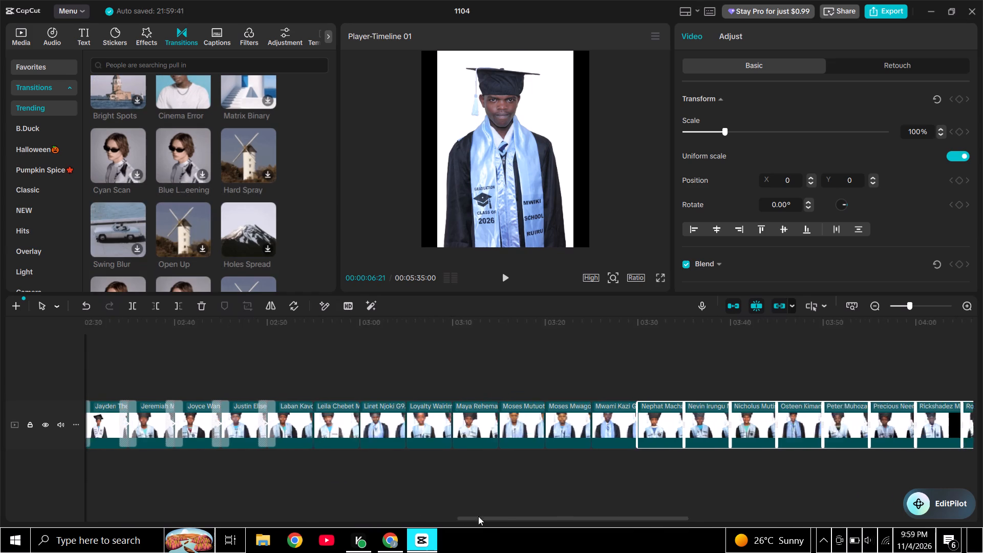
drag(478, 516, 511, 516)
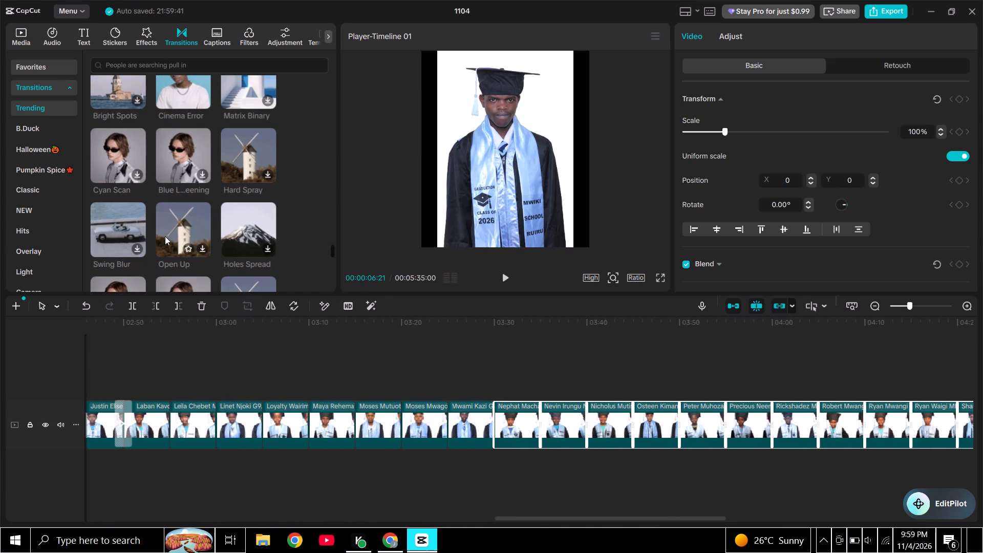
scroll(149, 226, down, 2)
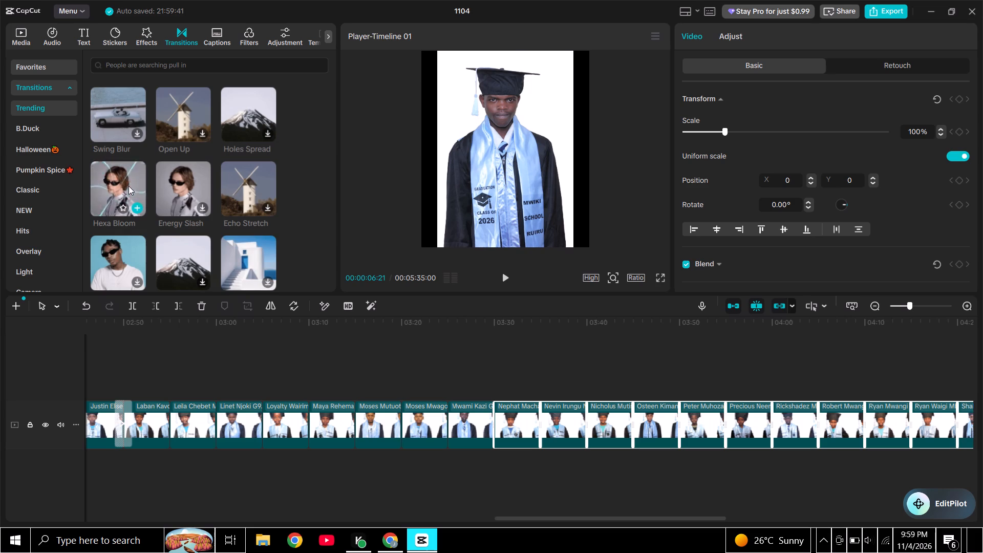
drag(128, 186, 163, 423)
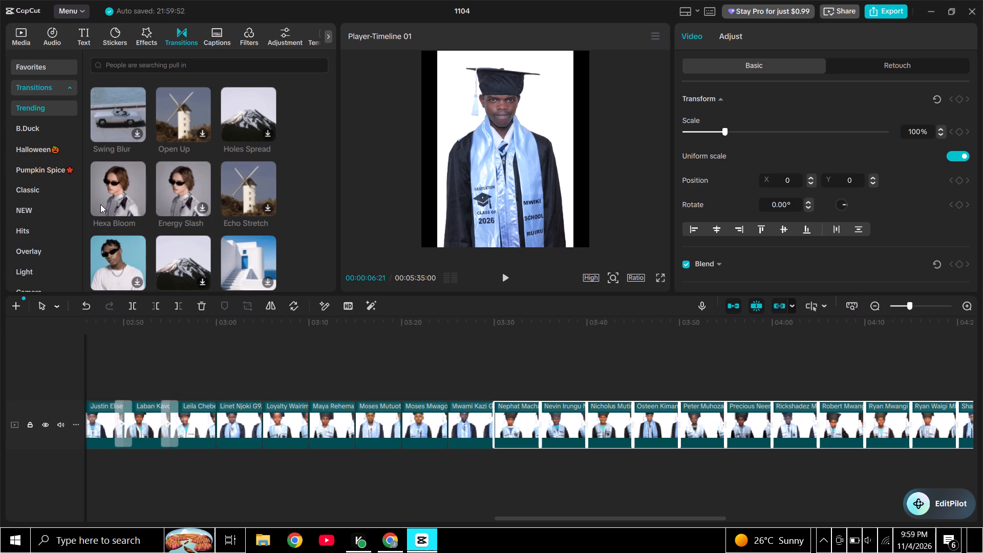
drag(115, 186, 215, 419)
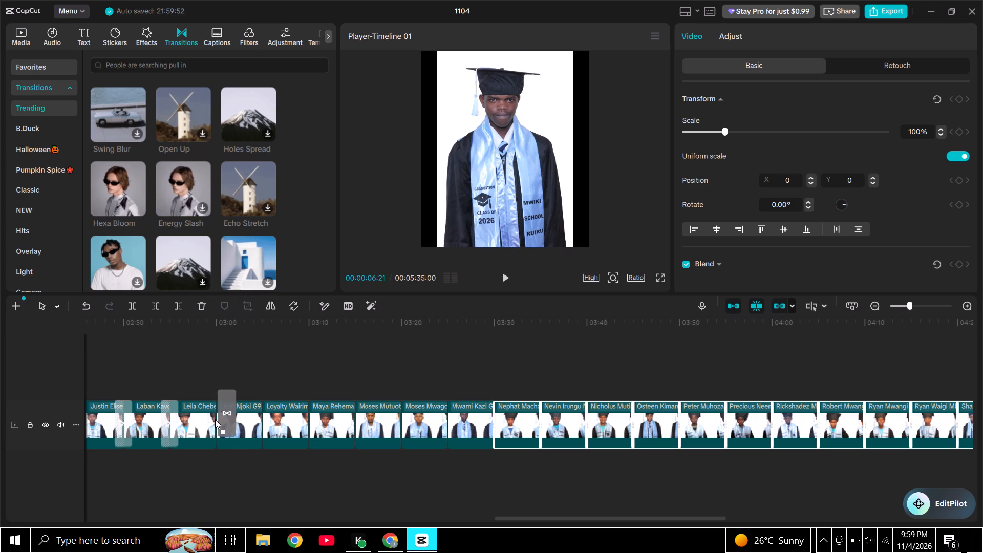
drag(215, 419, 211, 423)
drag(127, 190, 260, 388)
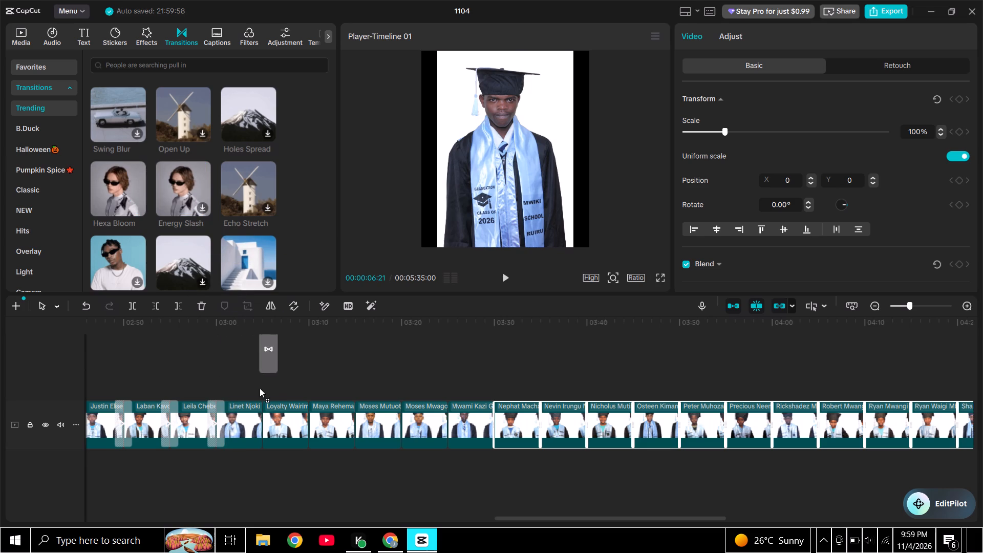
drag(260, 388, 254, 429)
Apply the Cross…Sweep transition to the three consecutive cuts from Loyalty's portrait through the second Moses portrait.
scroll(241, 245, down, 3)
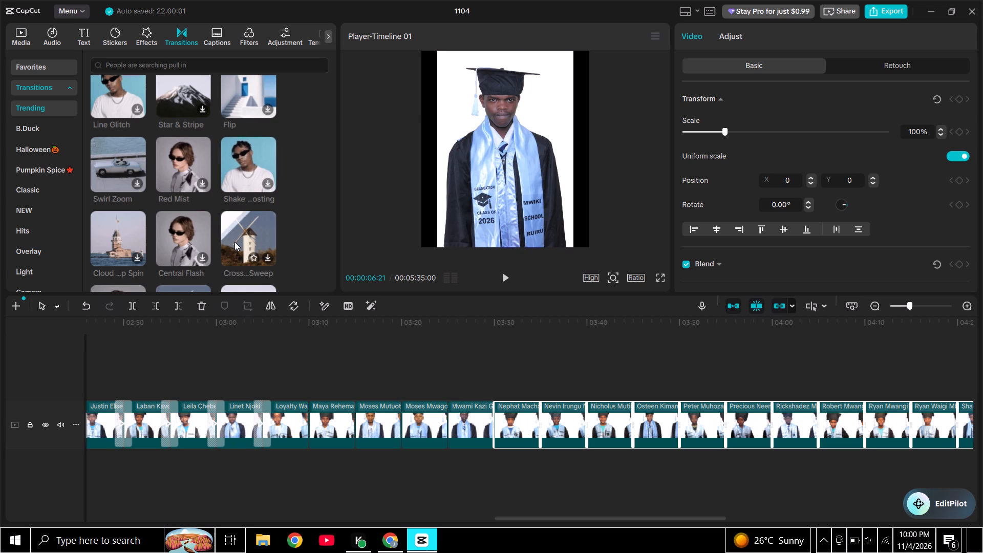
drag(234, 242, 298, 425)
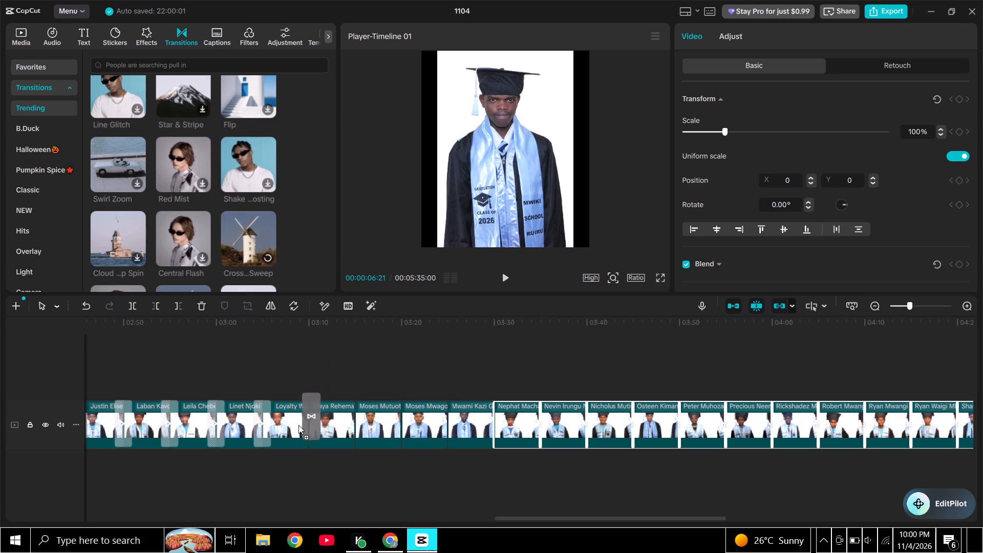
drag(298, 425, 297, 427)
drag(247, 241, 348, 427)
drag(251, 237, 393, 424)
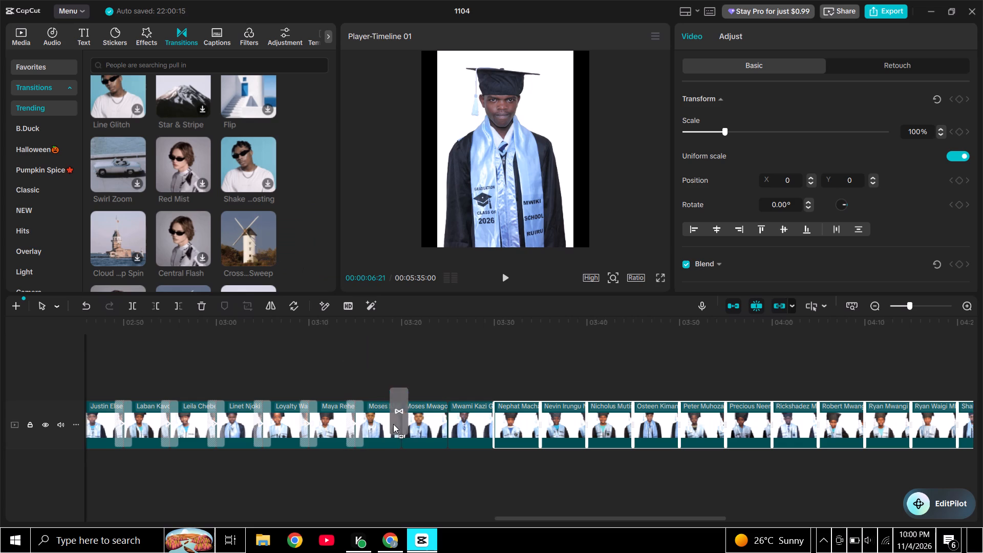
drag(393, 424, 394, 427)
Apply the Red White Star transition to the two consecutive cuts from the second Moses portrait through Nephat's.
drag(511, 517, 539, 515)
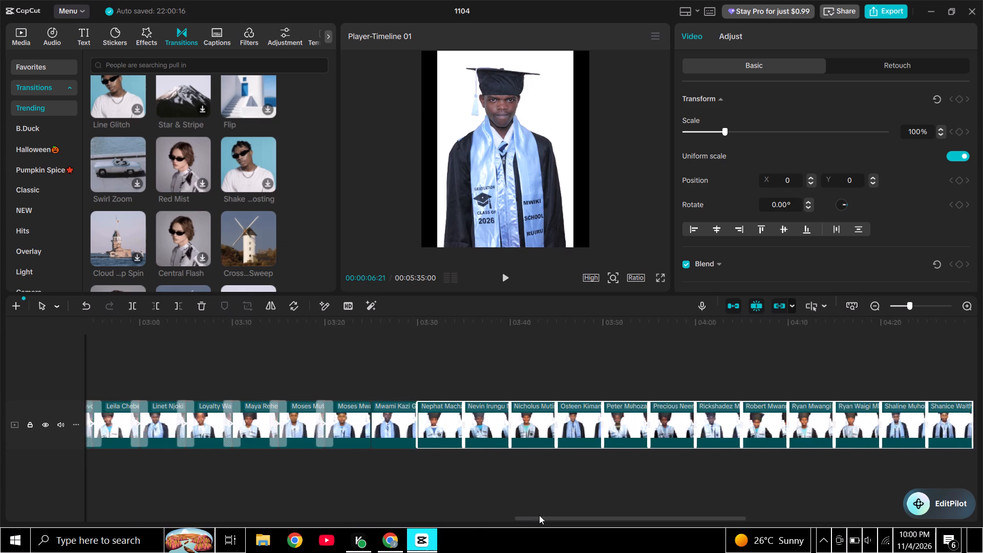
drag(539, 515, 558, 515)
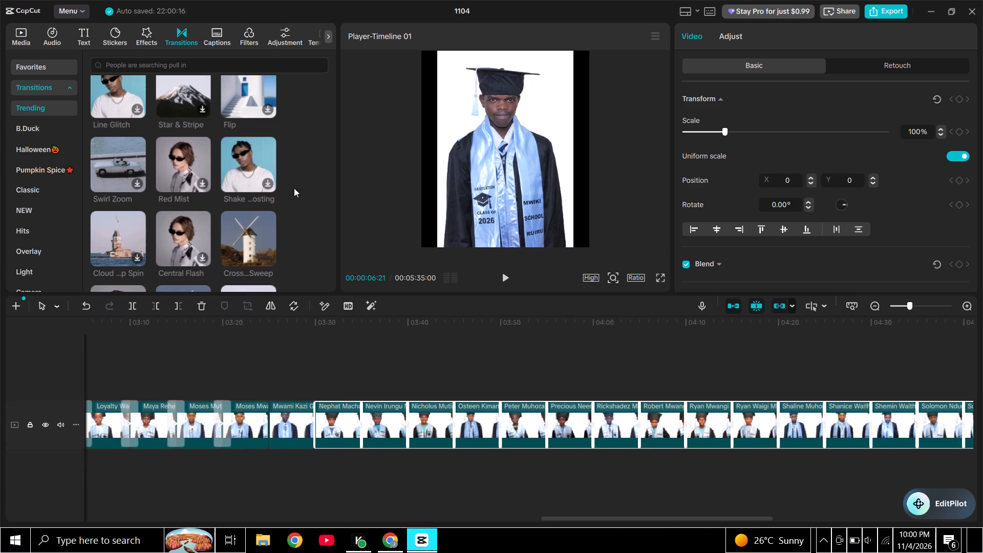
scroll(160, 225, down, 4)
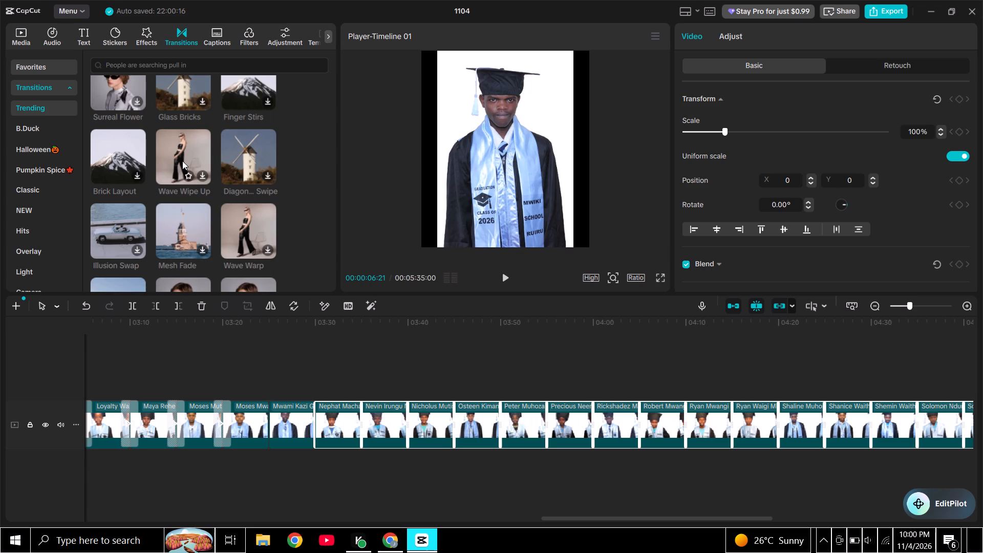
scroll(182, 161, down, 3)
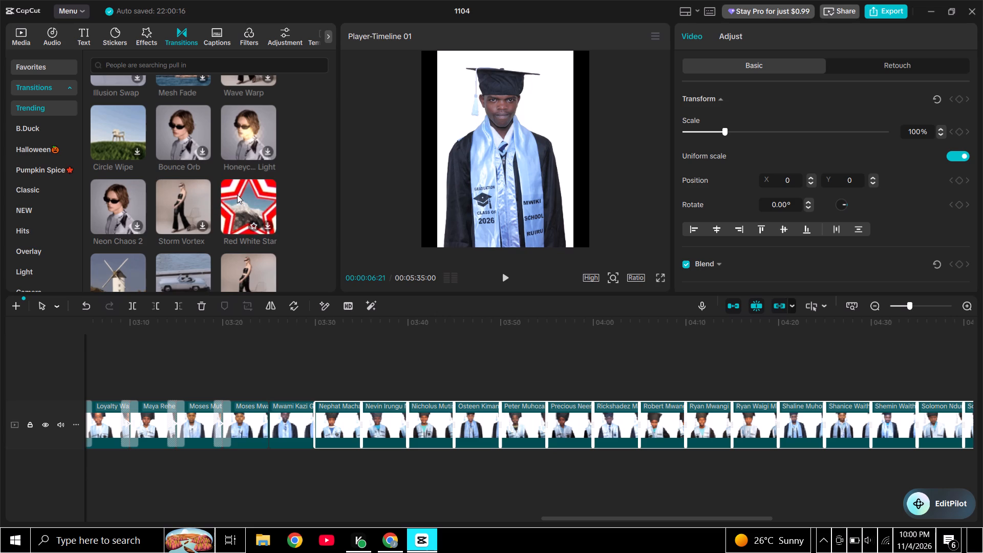
drag(237, 195, 258, 421)
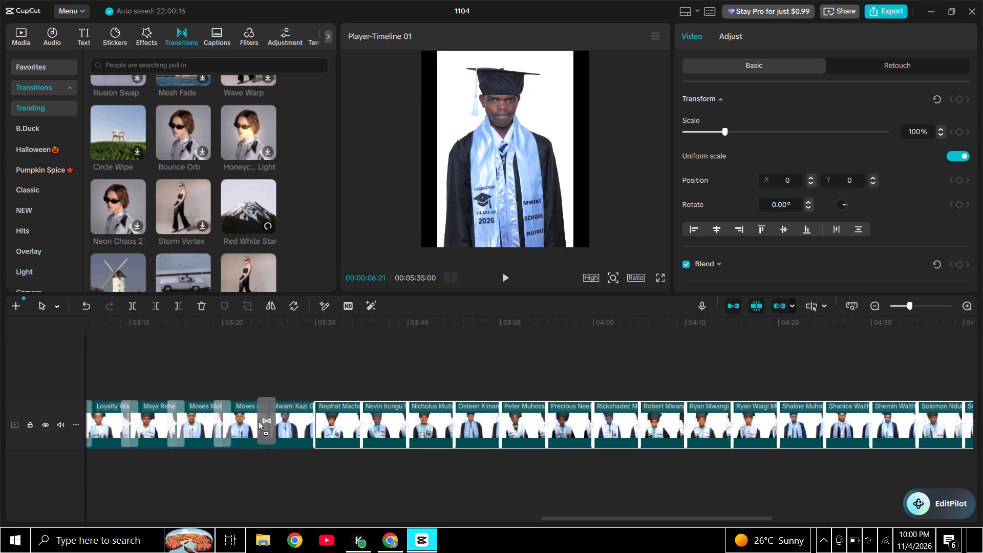
drag(258, 421, 259, 421)
drag(248, 202, 312, 338)
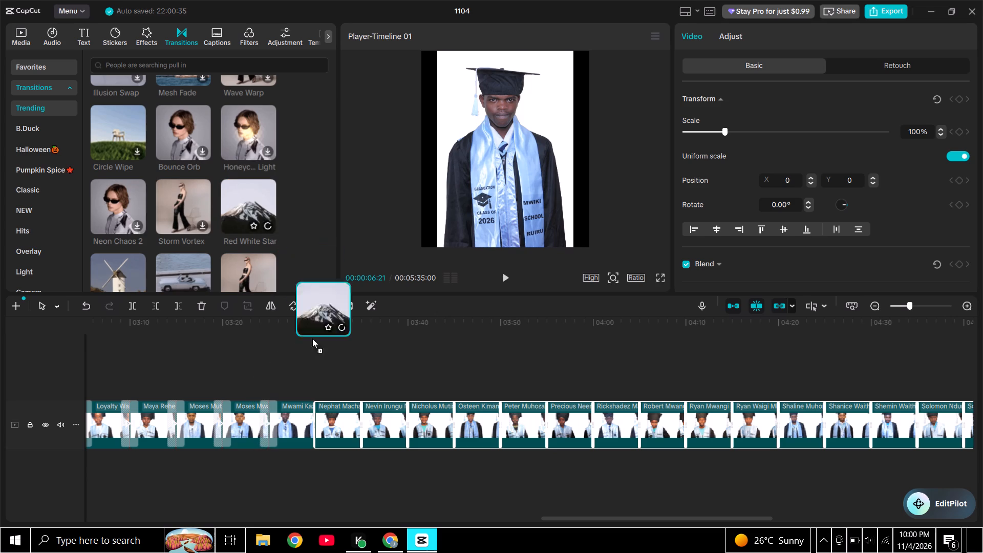
drag(312, 338, 309, 426)
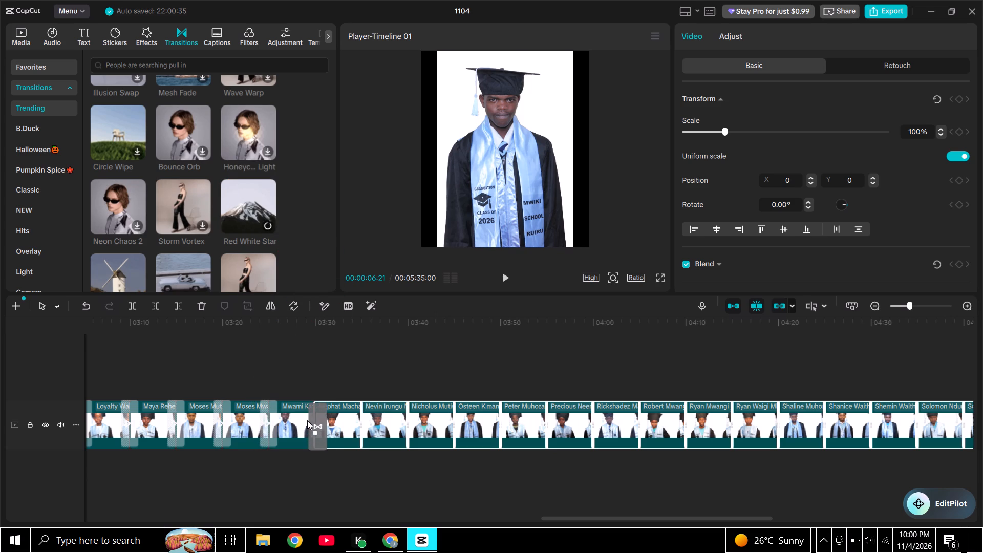
drag(256, 208, 371, 389)
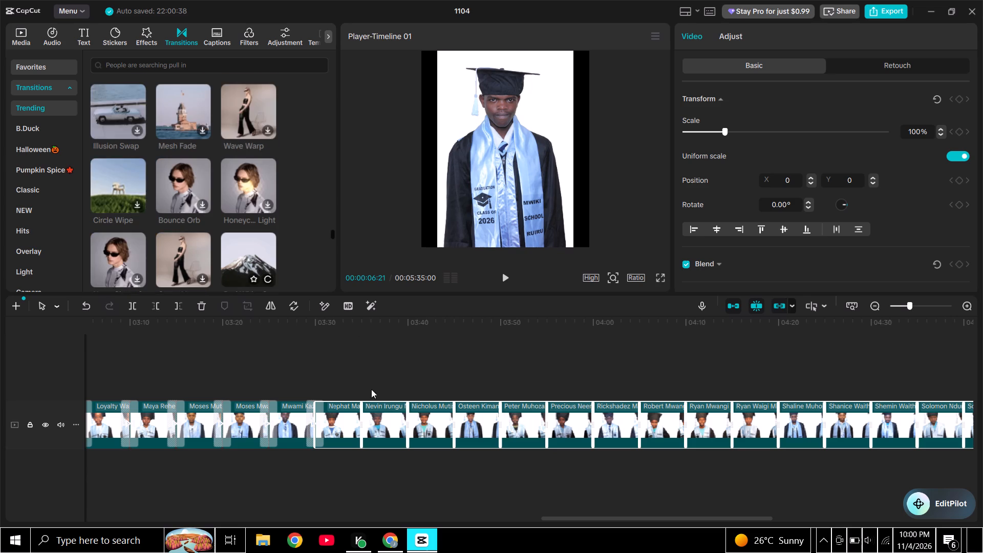
drag(371, 389, 366, 423)
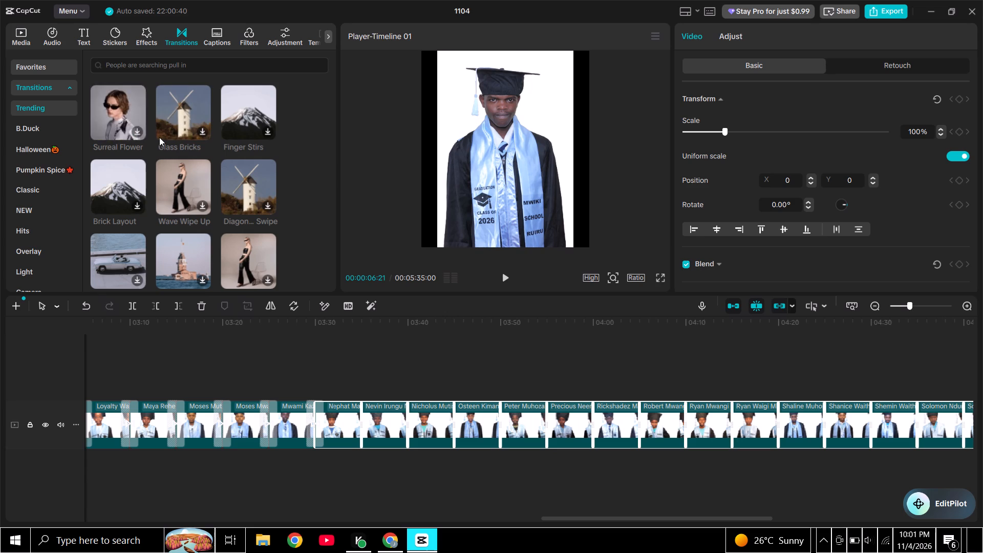
Apply the Honeyc…Light transition to the three consecutive cuts from Nephat's portrait through Osteen's.
scroll(159, 138, down, 3)
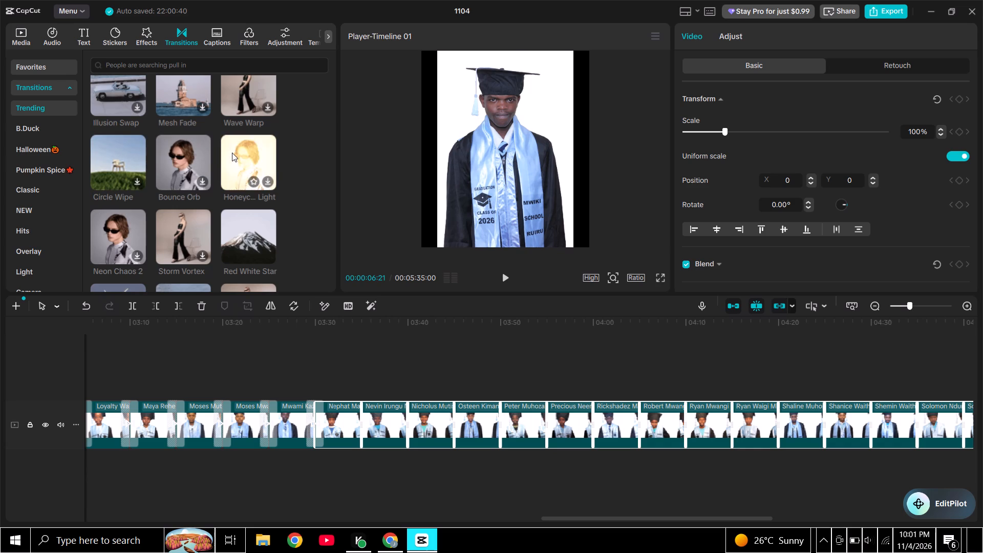
drag(232, 153, 323, 379)
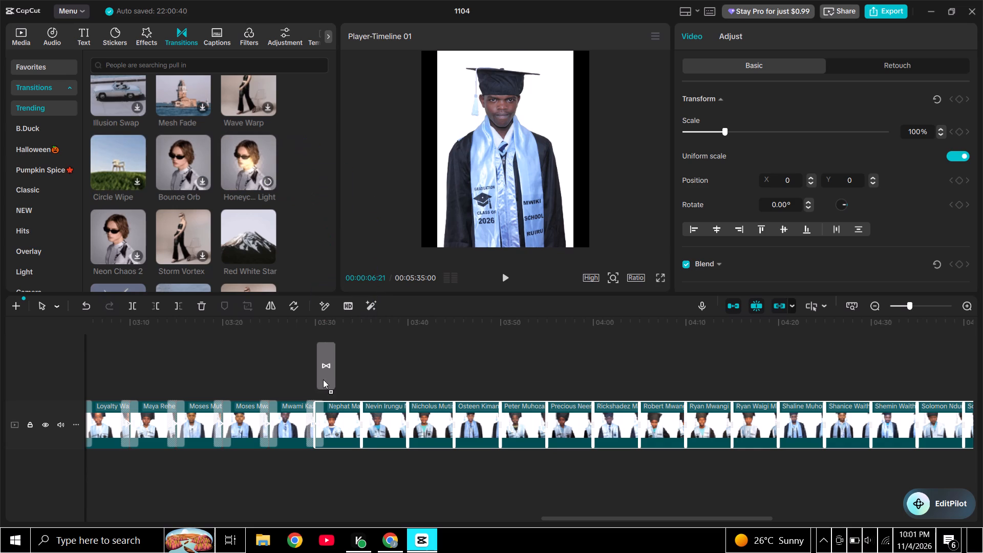
drag(323, 379, 352, 425)
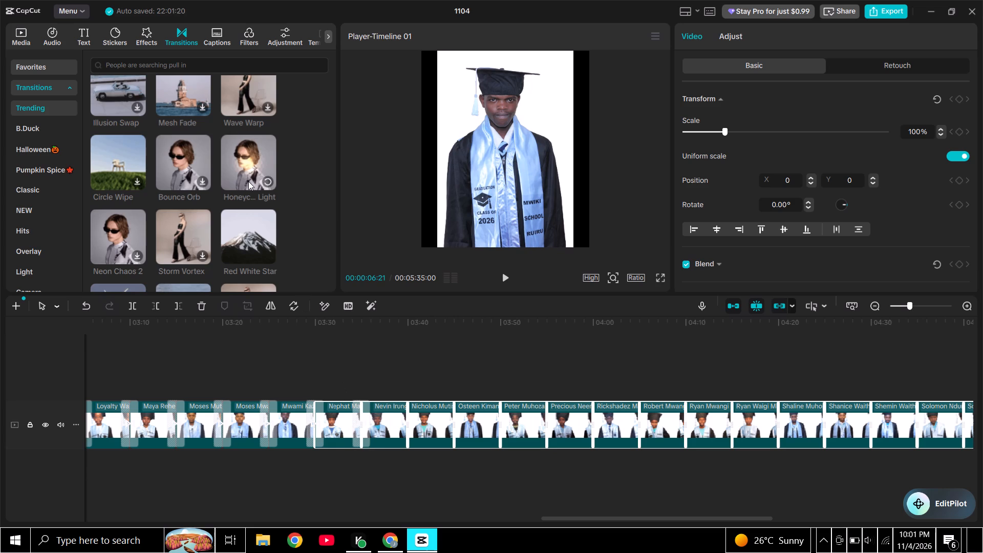
drag(238, 159, 400, 421)
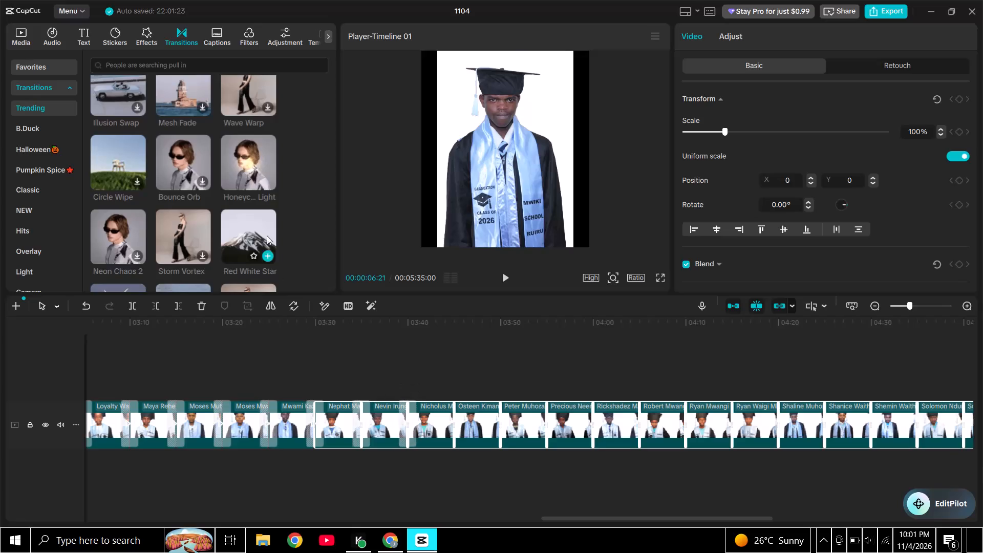
drag(246, 164, 420, 419)
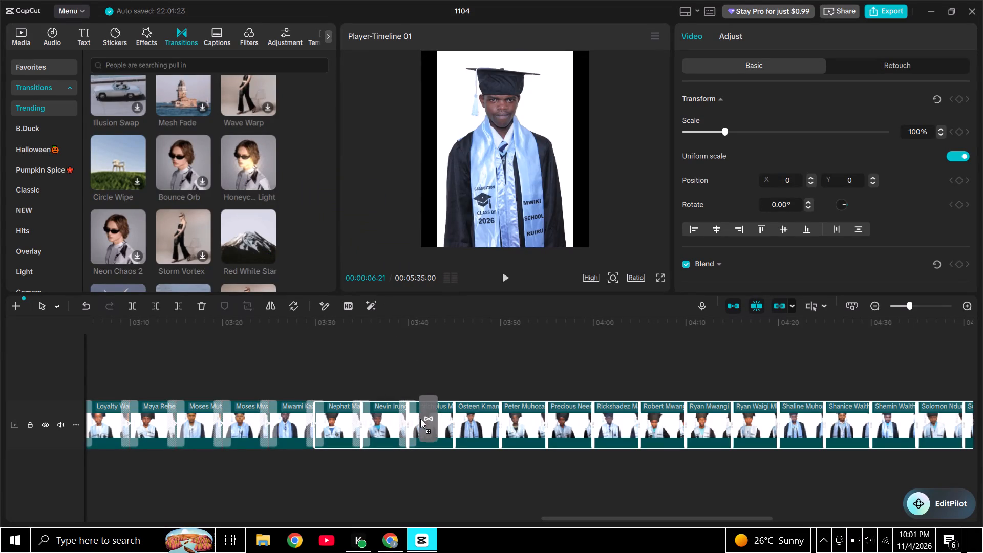
drag(420, 419, 441, 423)
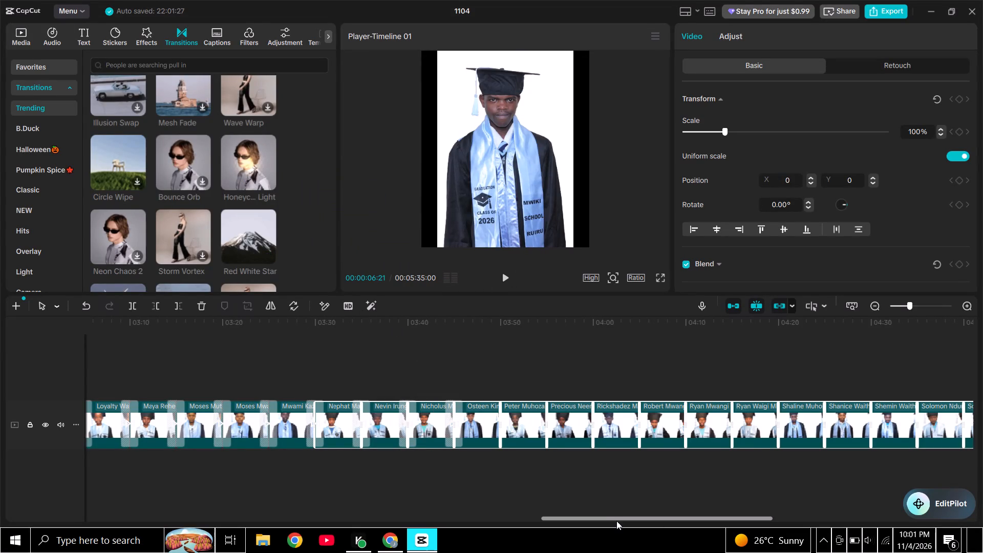
Apply the Pixel Storm transition to the cut between Osteen's and Peter's portraits.
drag(614, 520, 653, 522)
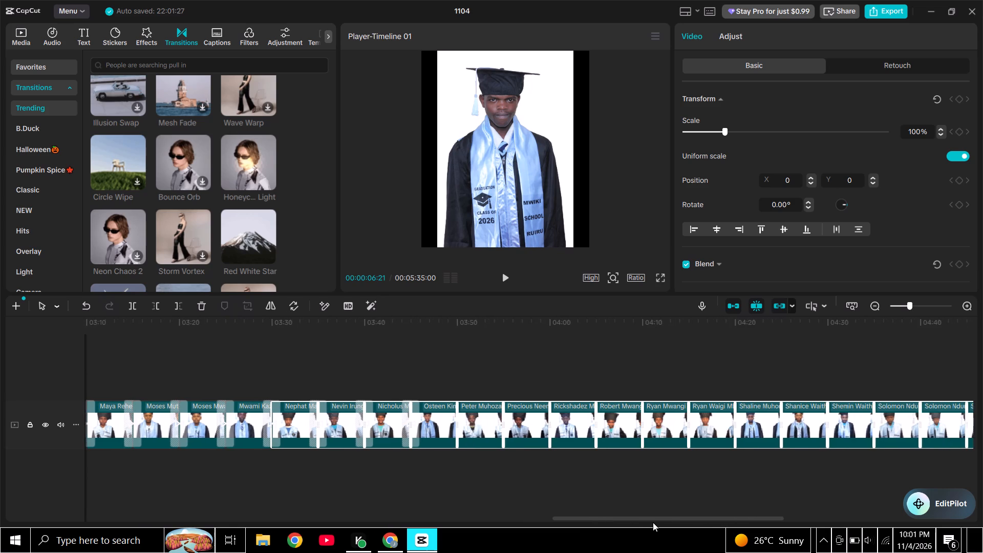
drag(653, 522, 675, 522)
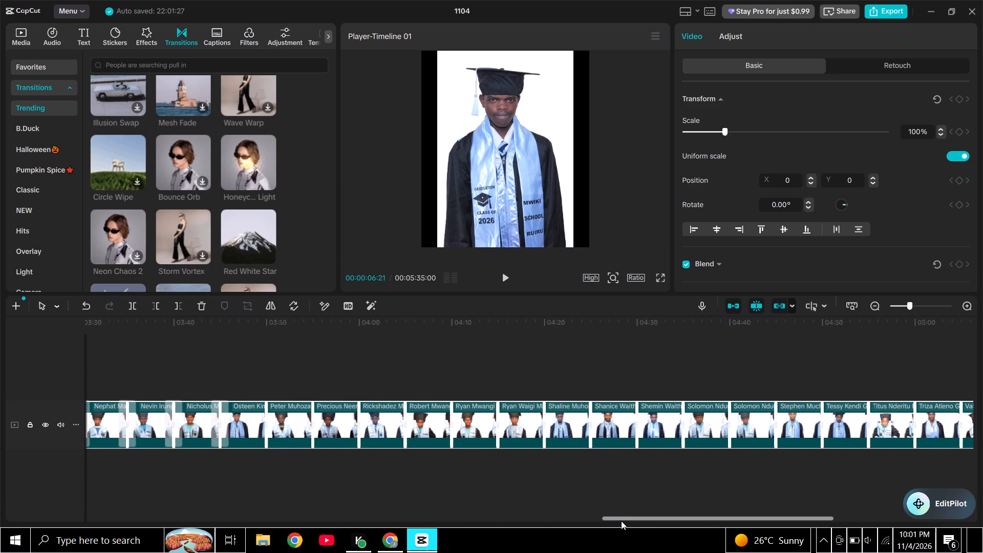
drag(619, 518, 652, 519)
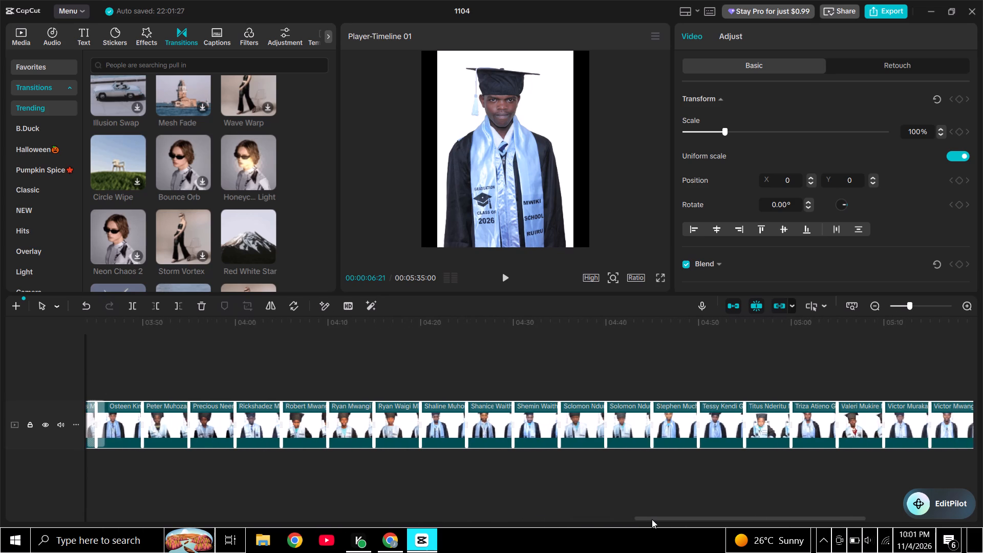
drag(652, 519, 652, 519)
scroll(185, 212, down, 3)
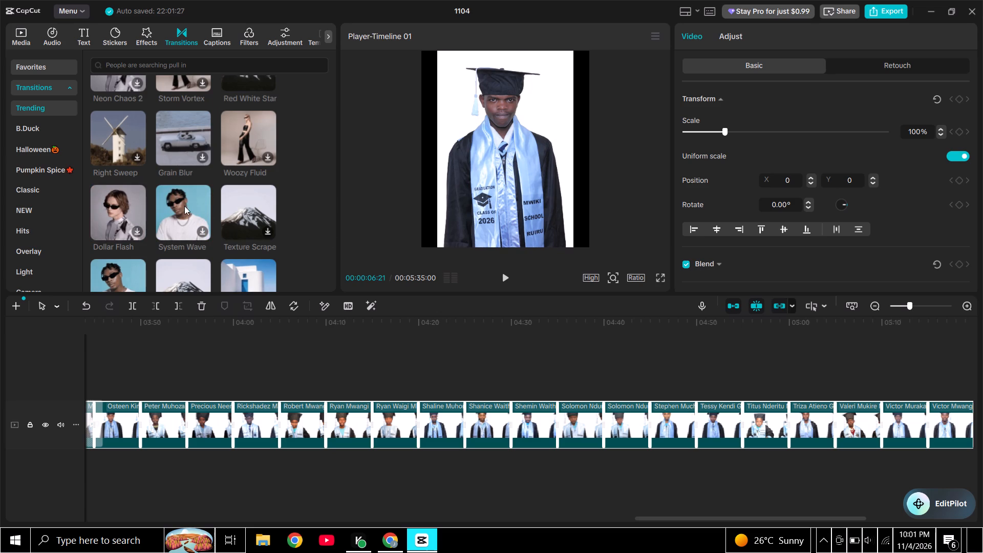
scroll(125, 255, down, 3)
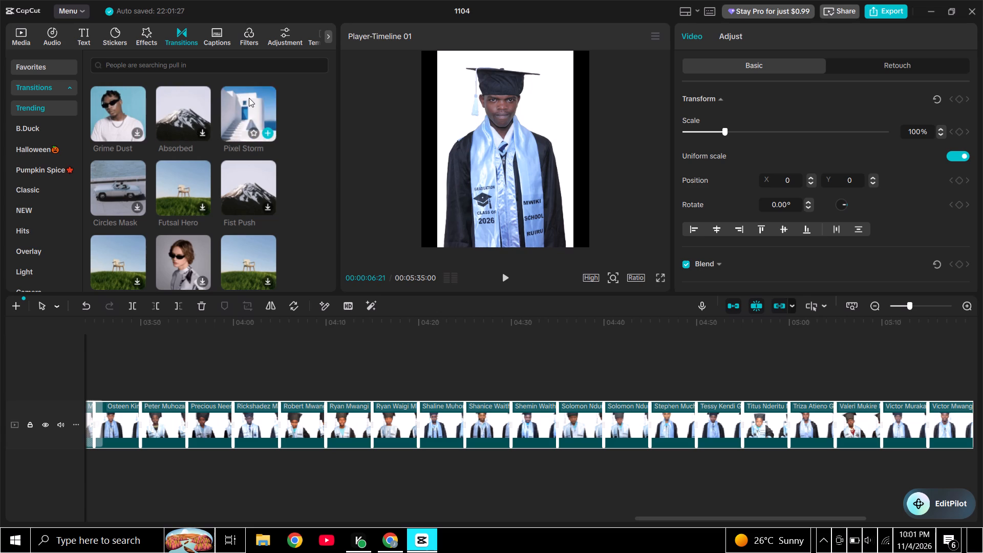
drag(249, 98, 136, 427)
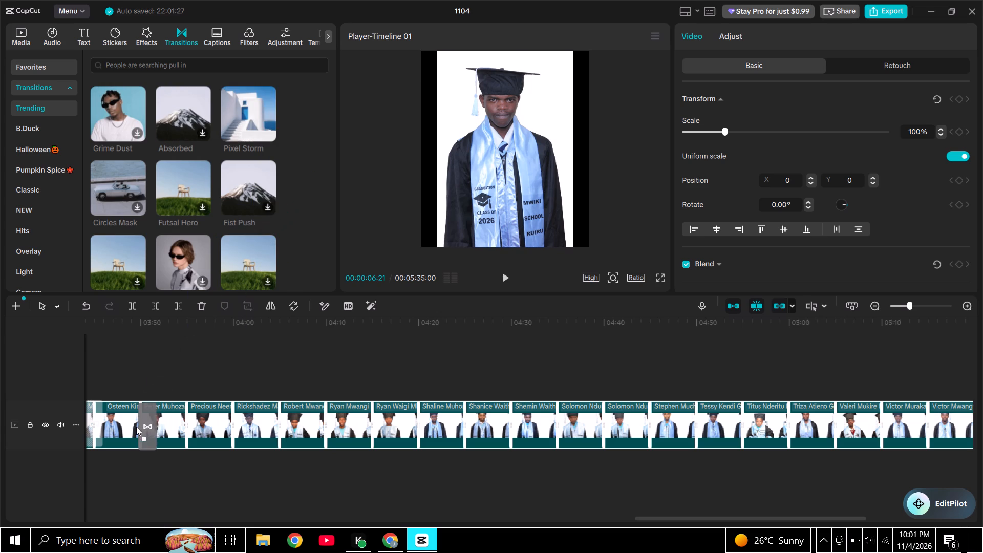
drag(136, 427, 135, 427)
Apply the Fist Push transition to the two consecutive cuts from Peter's portrait through Rickshadez's.
drag(245, 184, 214, 311)
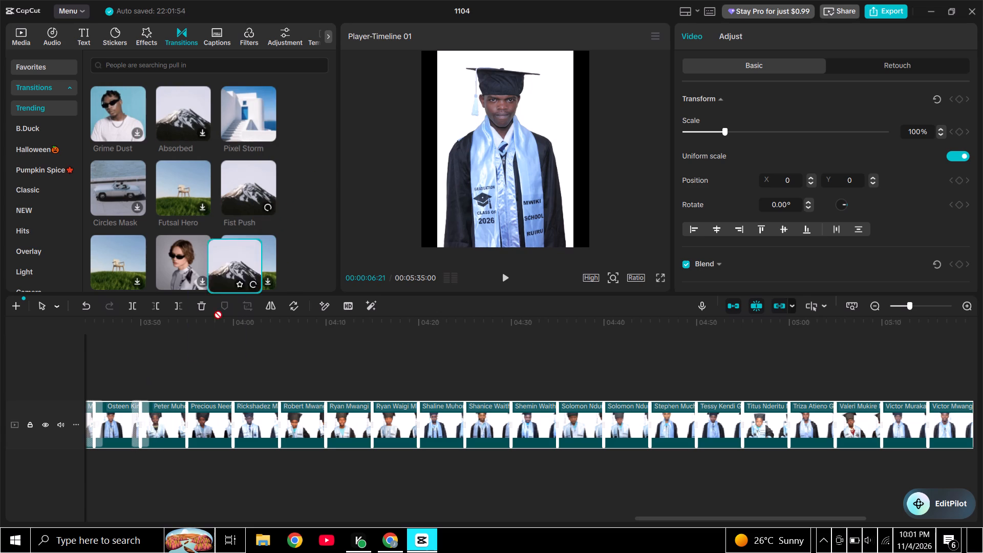
drag(214, 311, 175, 428)
drag(245, 181, 245, 190)
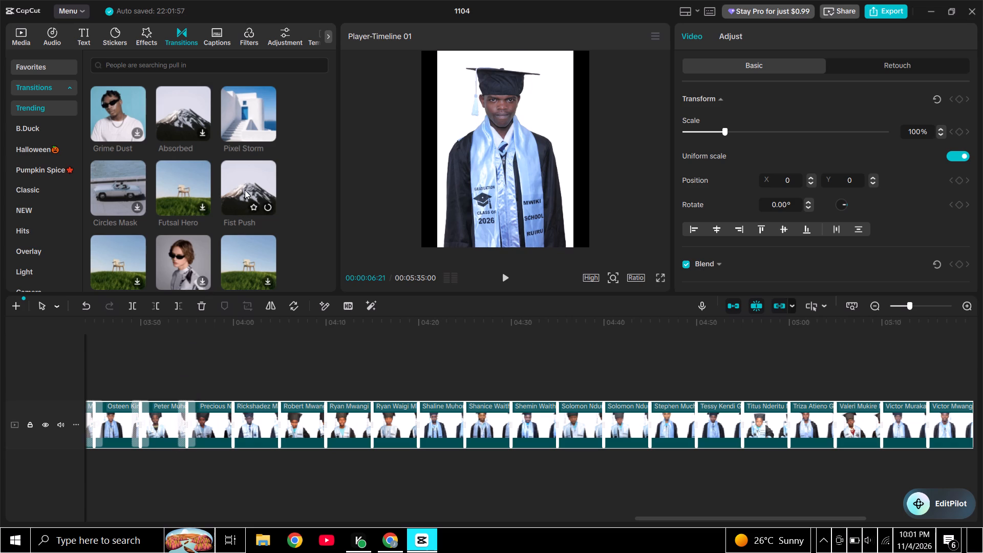
drag(245, 190, 224, 429)
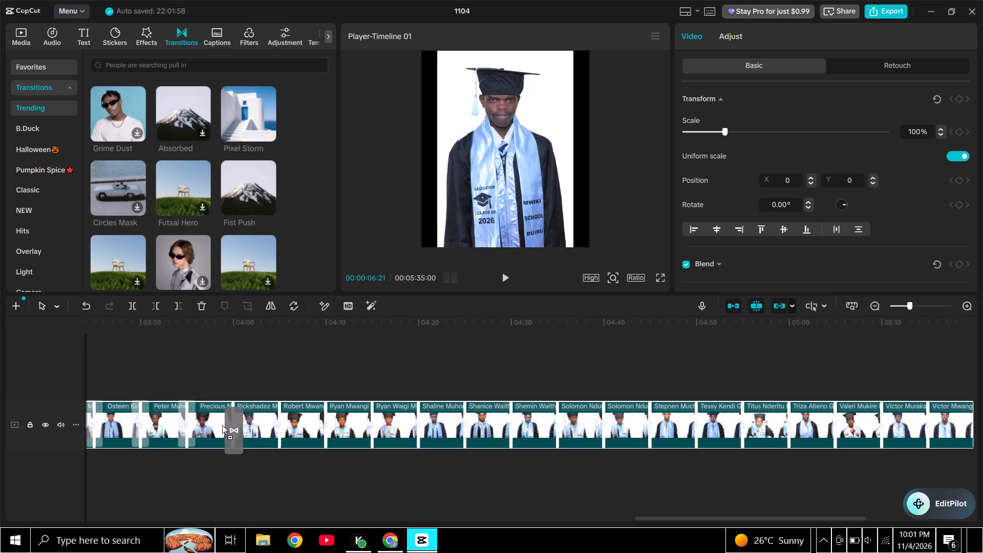
scroll(241, 232, down, 2)
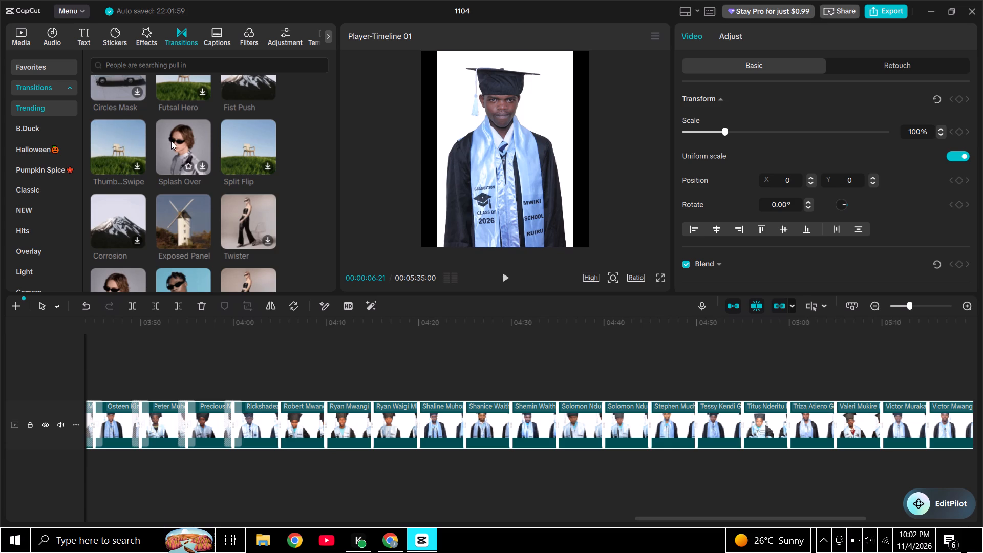
drag(171, 141, 267, 421)
drag(185, 149, 292, 385)
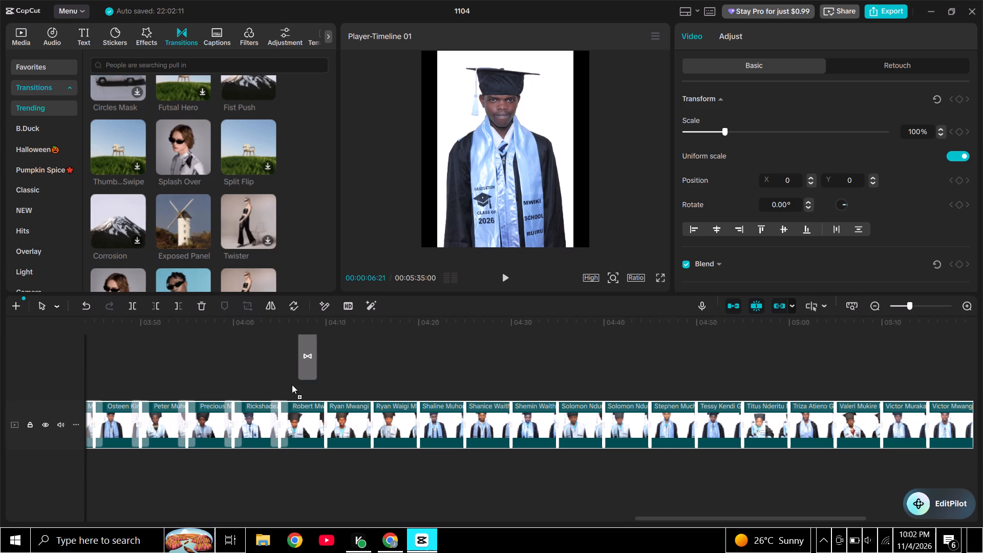
drag(292, 385, 311, 429)
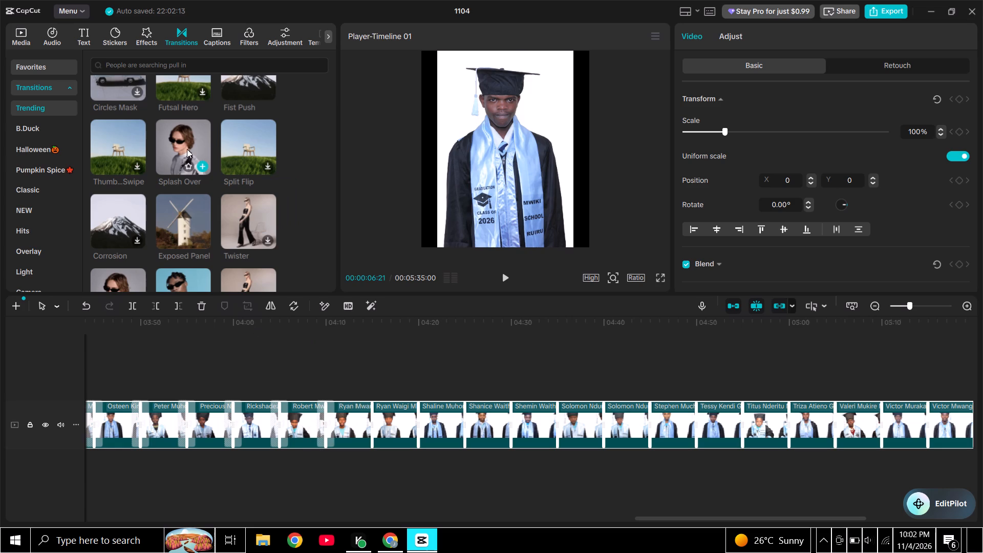
drag(187, 149, 360, 429)
Apply the Neon Window transition to the three consecutive cuts from the second Ryan portrait through Shemin's.
scroll(227, 230, down, 2)
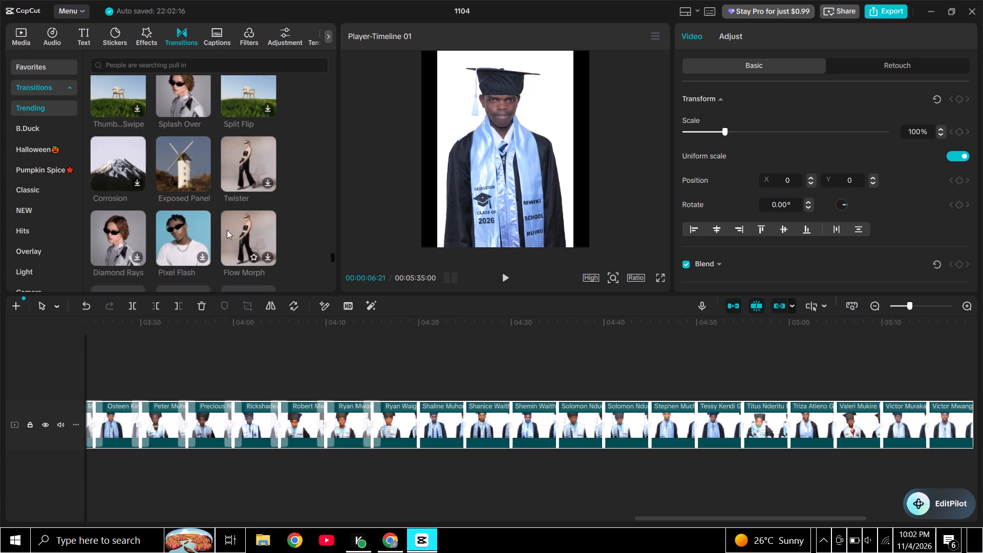
scroll(227, 230, down, 1)
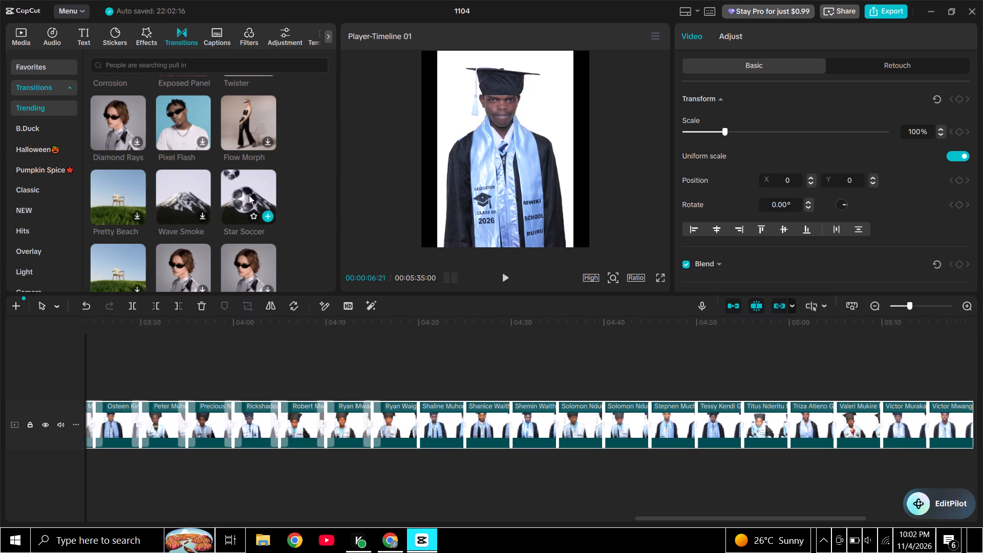
scroll(197, 209, down, 3)
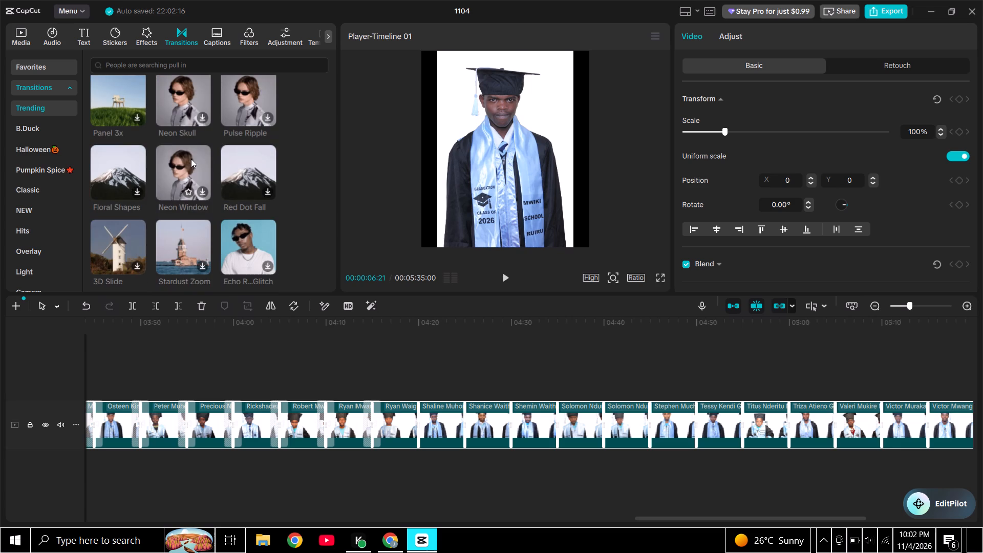
drag(191, 159, 418, 391)
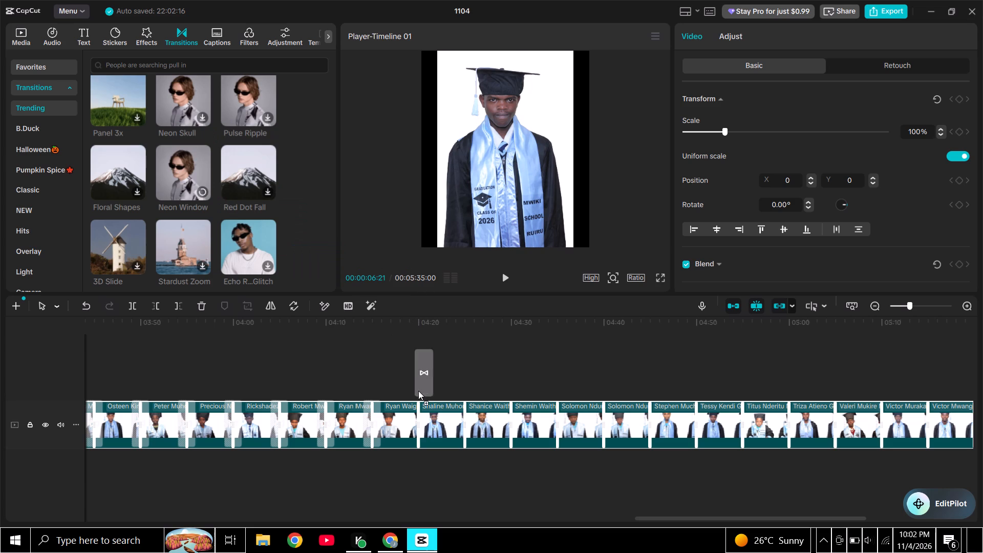
drag(418, 391, 412, 425)
drag(189, 168, 453, 426)
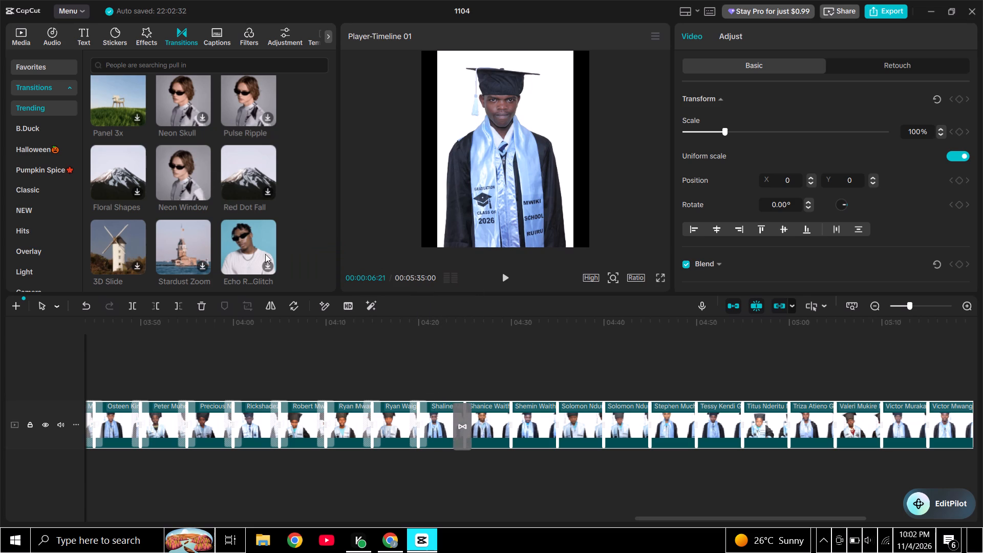
drag(187, 167, 500, 426)
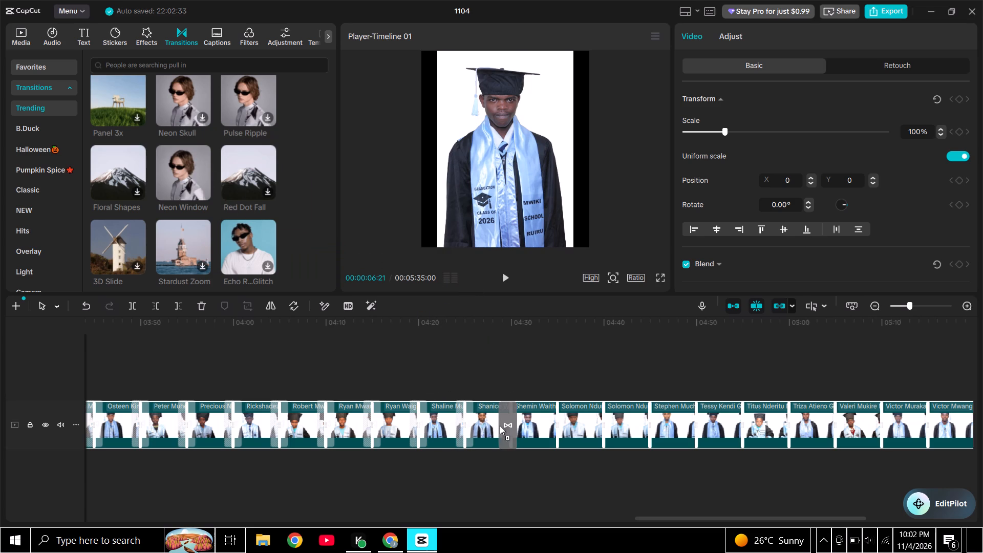
drag(500, 426, 500, 426)
Apply the Abstract Array transition to the three consecutive cuts from Shemin's portrait through Stephen's.
scroll(199, 231, down, 4)
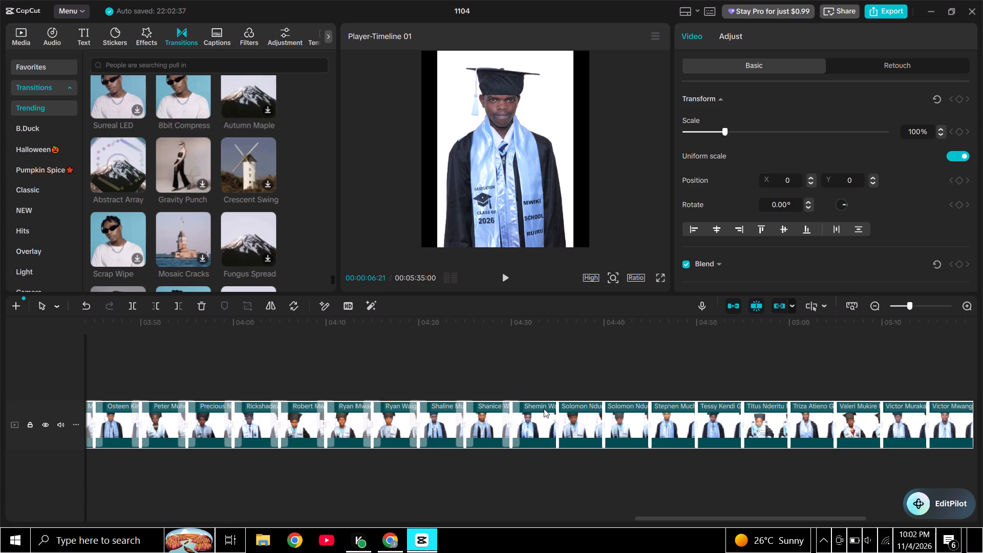
drag(110, 154, 498, 400)
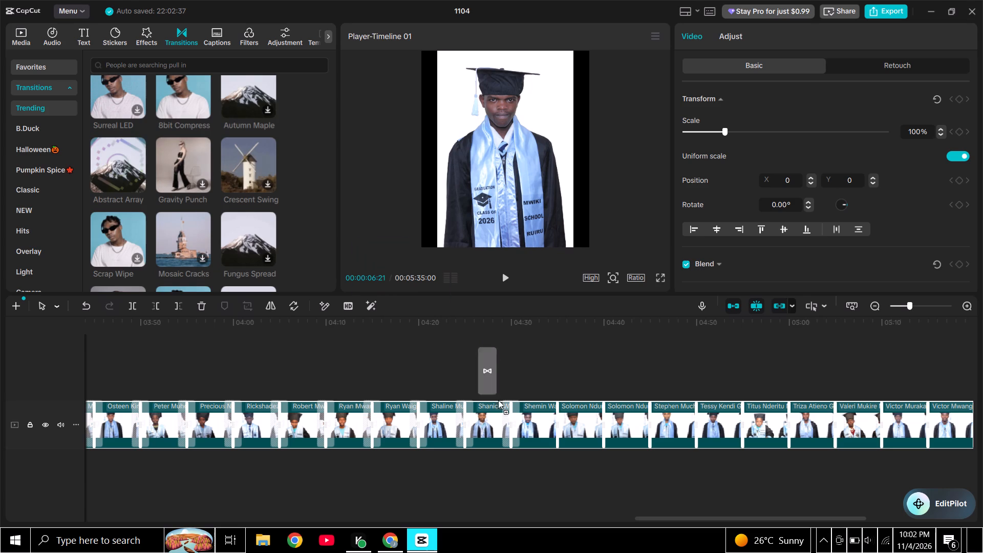
drag(498, 400, 547, 423)
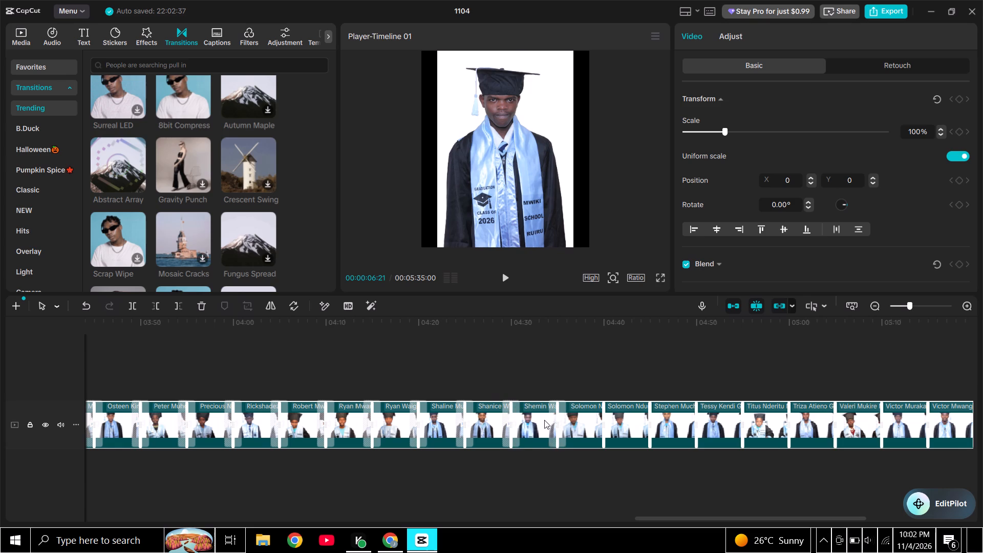
drag(133, 161, 589, 412)
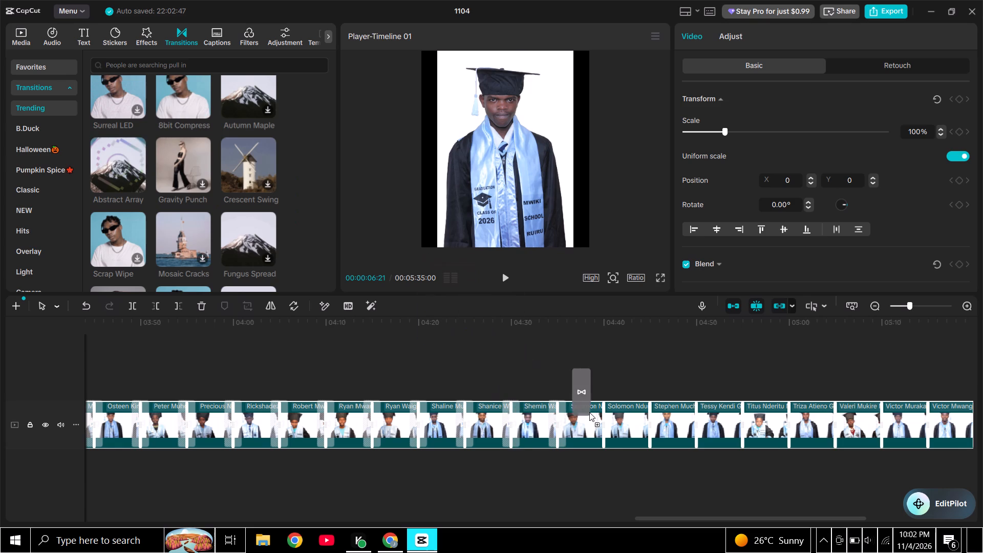
drag(589, 412, 595, 424)
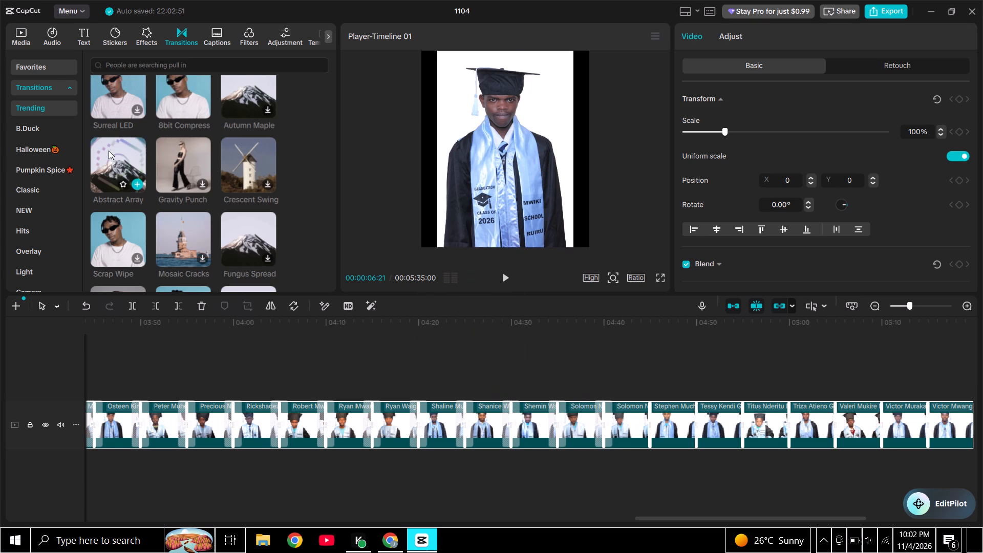
drag(110, 150, 639, 421)
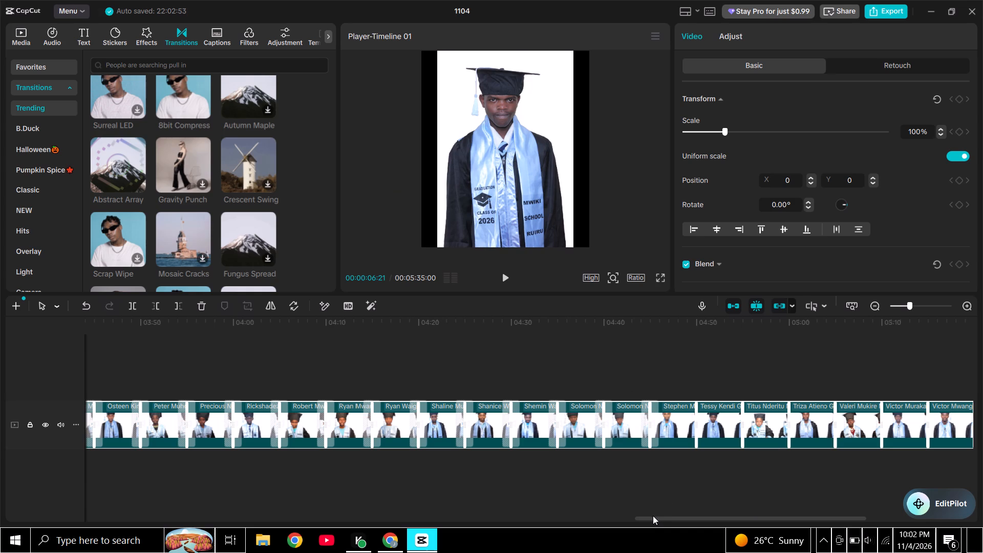
Apply the Grime Dust transition to the three consecutive cuts from Stephen's portrait through Triza's.
drag(652, 517, 737, 522)
scroll(202, 224, down, 5)
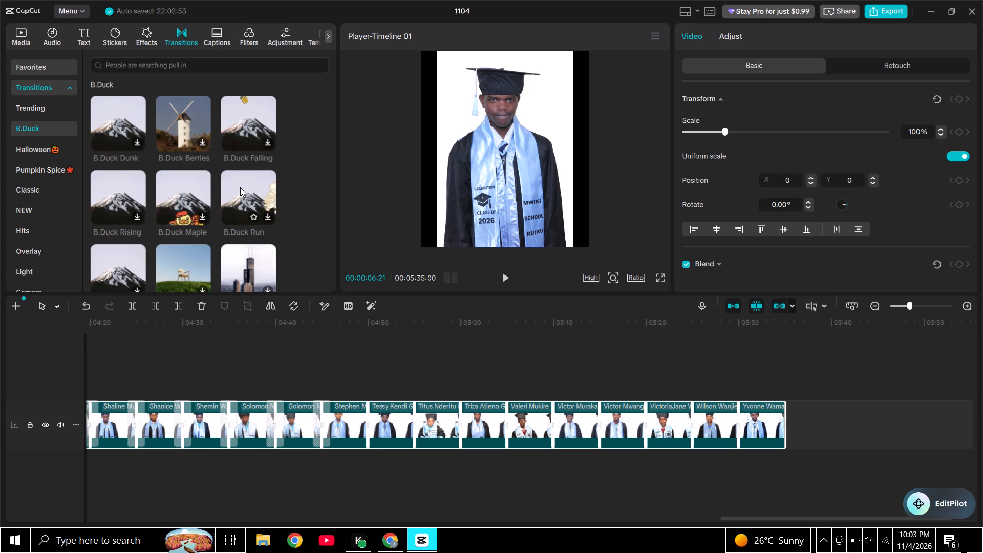
scroll(240, 187, down, 3)
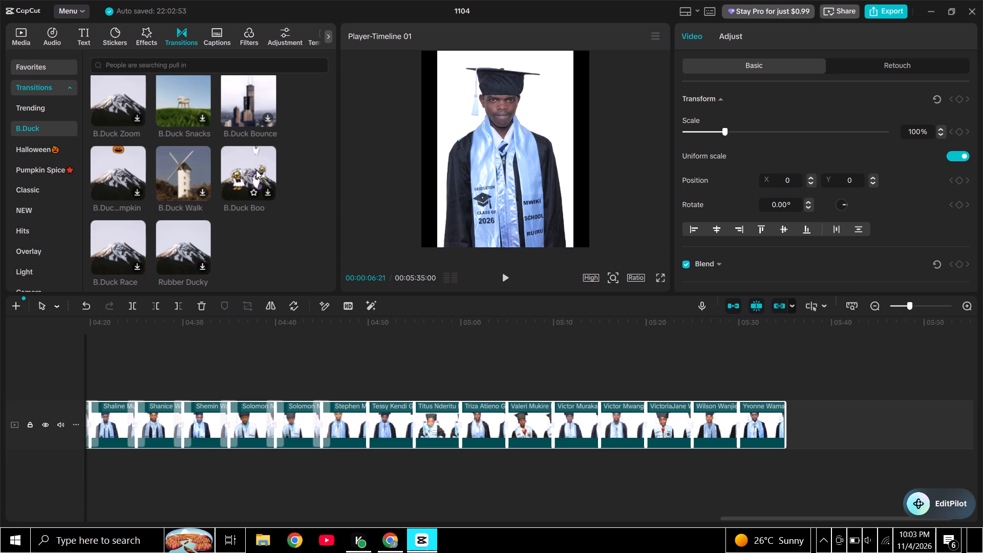
scroll(256, 170, down, 3)
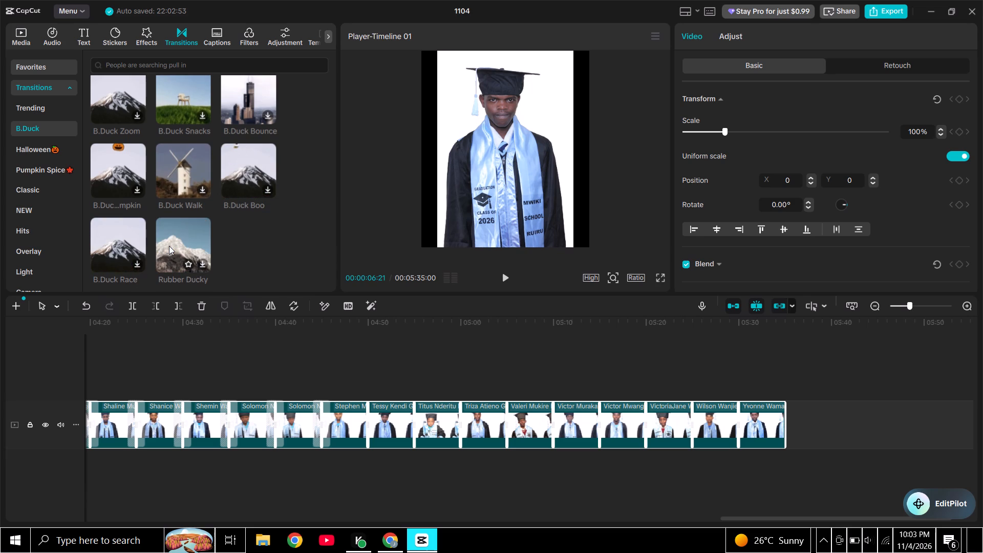
scroll(169, 246, up, 2)
scroll(161, 195, up, 18)
scroll(146, 148, up, 6)
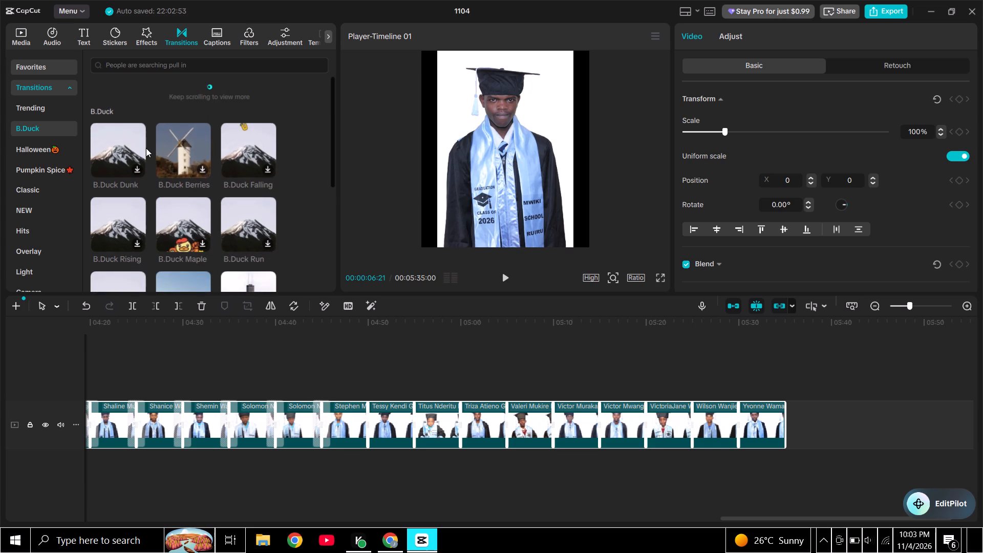
scroll(133, 166, up, 11)
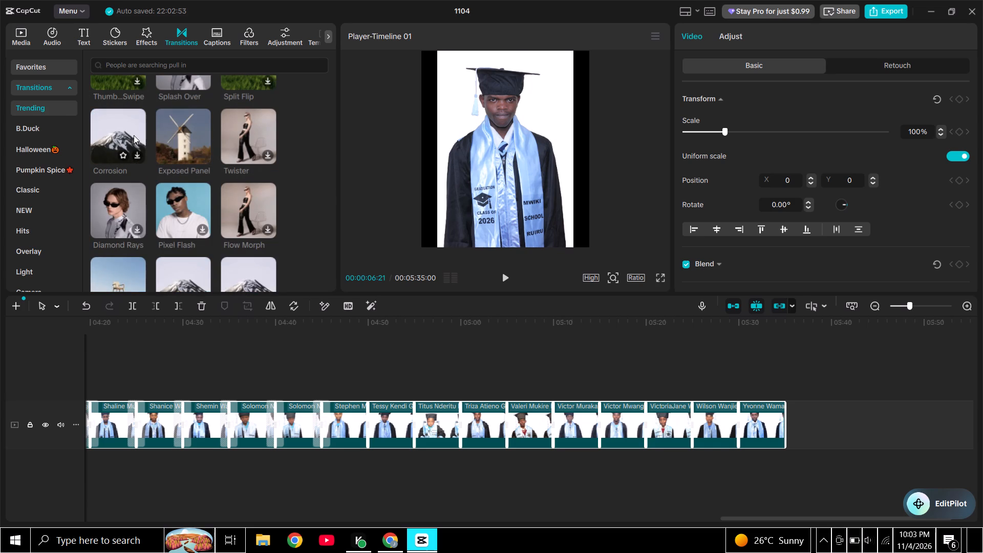
scroll(134, 135, up, 4)
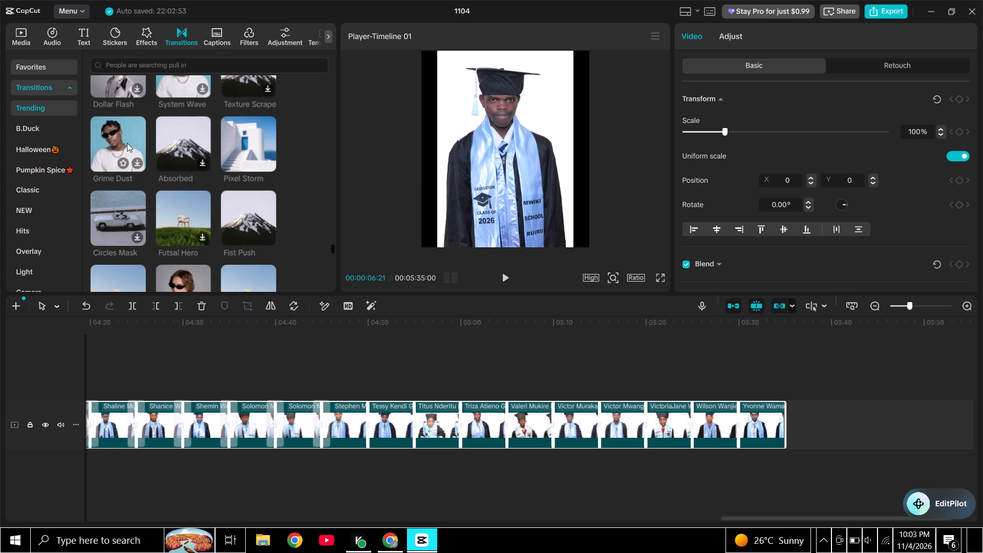
drag(127, 143, 158, 157)
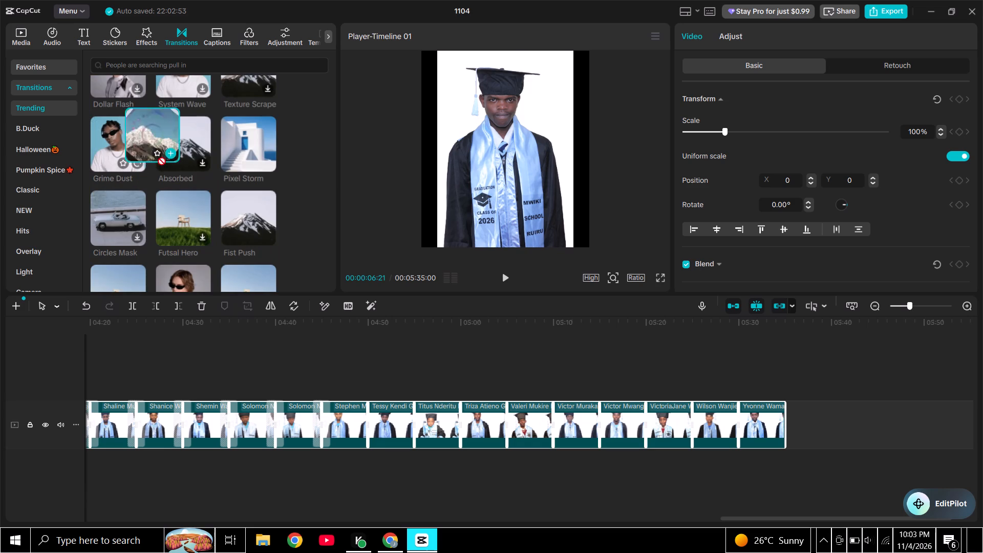
drag(158, 157, 356, 425)
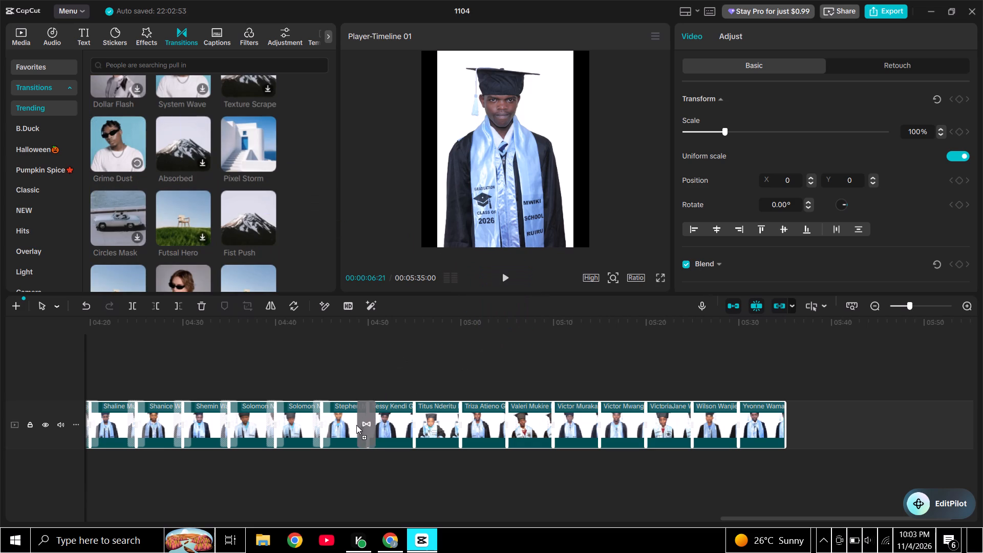
drag(356, 425, 357, 425)
drag(127, 145, 441, 382)
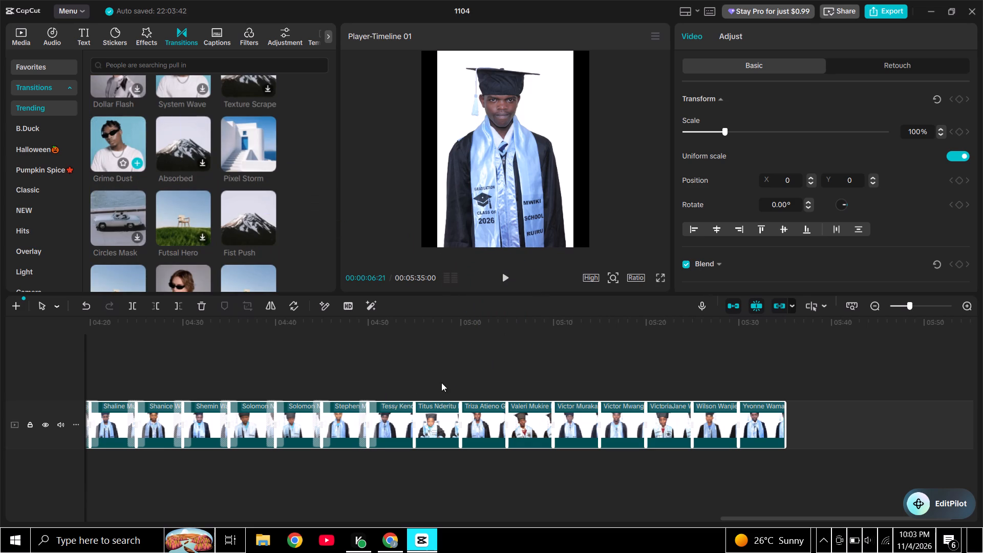
drag(441, 382, 430, 379)
drag(120, 136, 407, 355)
drag(407, 355, 402, 347)
drag(119, 132, 267, 236)
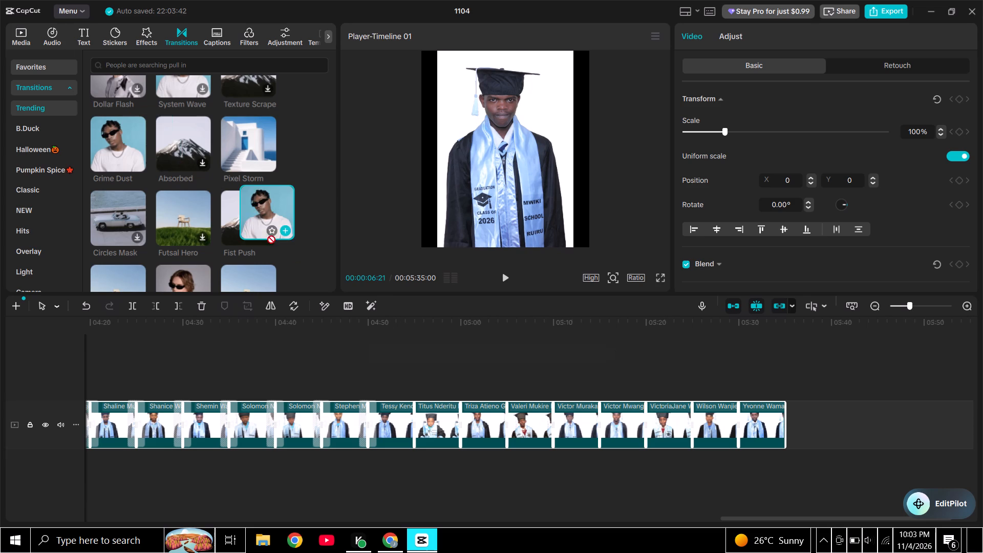
drag(267, 236, 402, 427)
drag(121, 136, 437, 442)
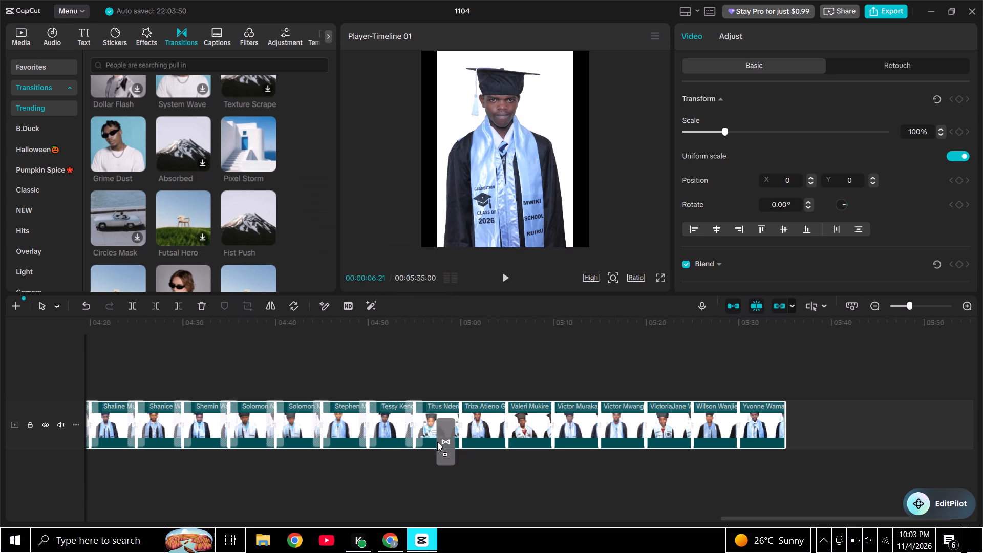
drag(437, 442, 450, 426)
Apply the Vortex Portal transition to the three consecutive cuts from Triza's portrait through the second Victor portrait.
scroll(133, 144, up, 3)
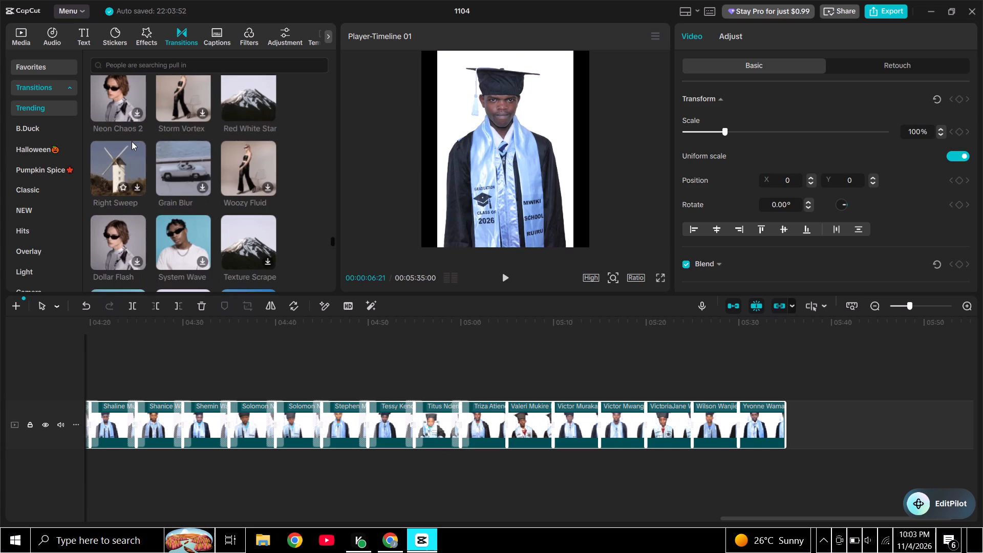
scroll(123, 149, up, 4)
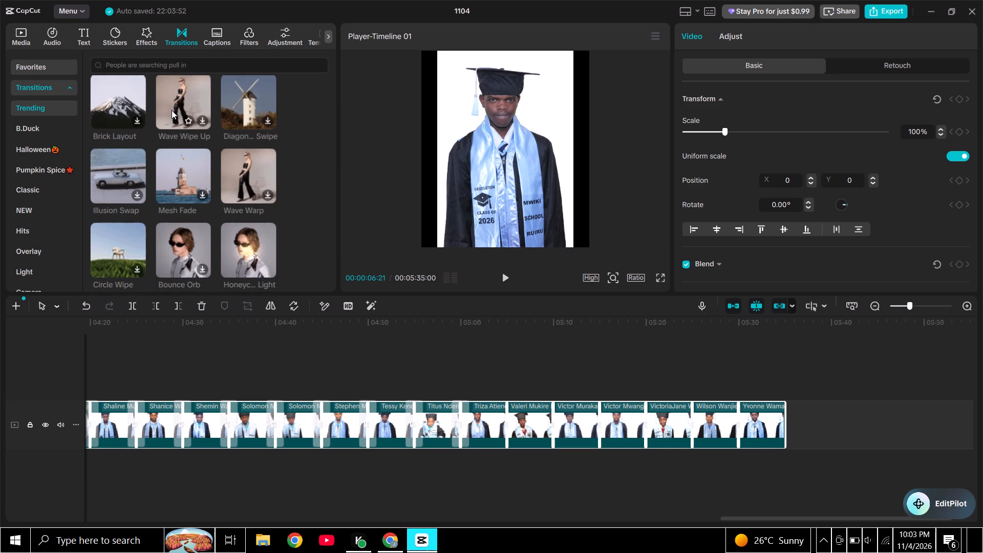
scroll(172, 110, up, 4)
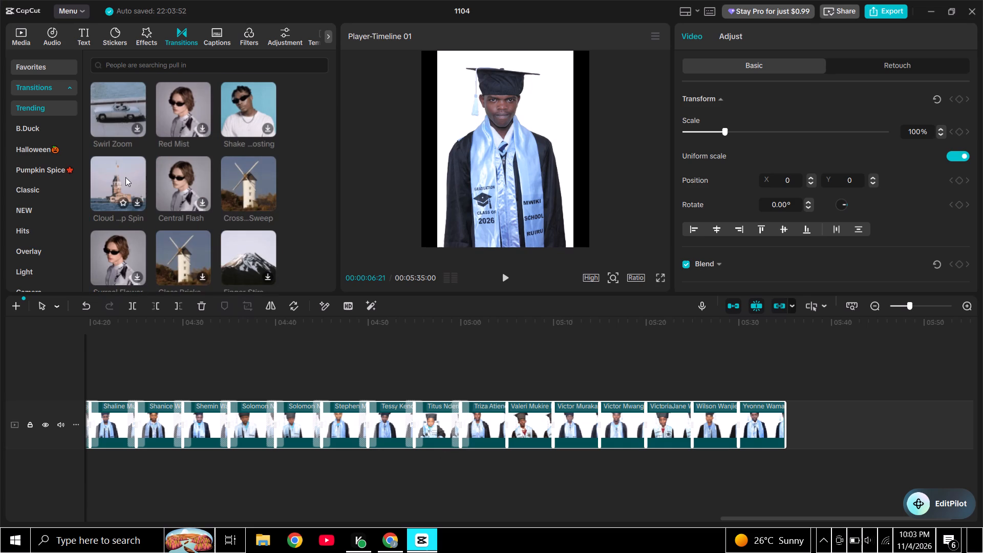
scroll(196, 180, up, 5)
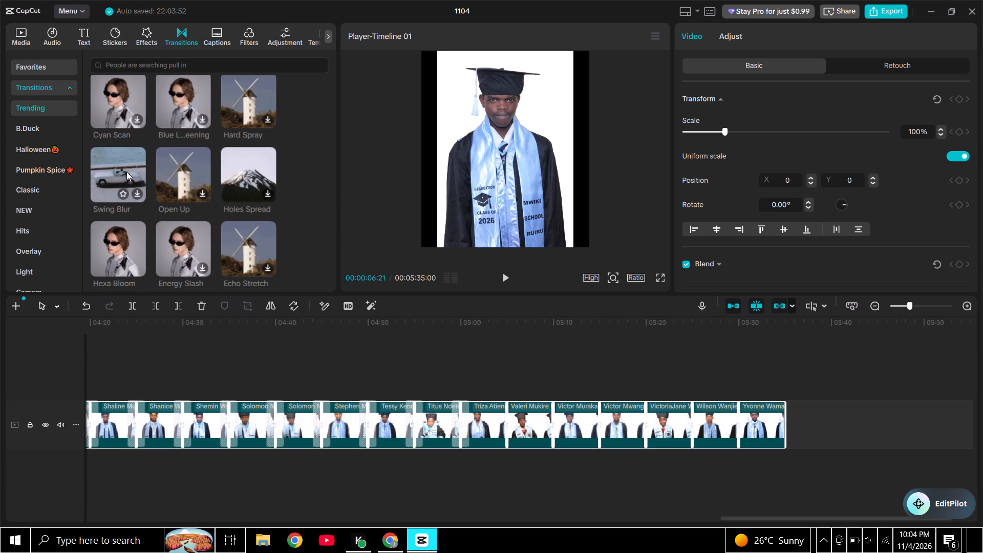
scroll(126, 172, up, 5)
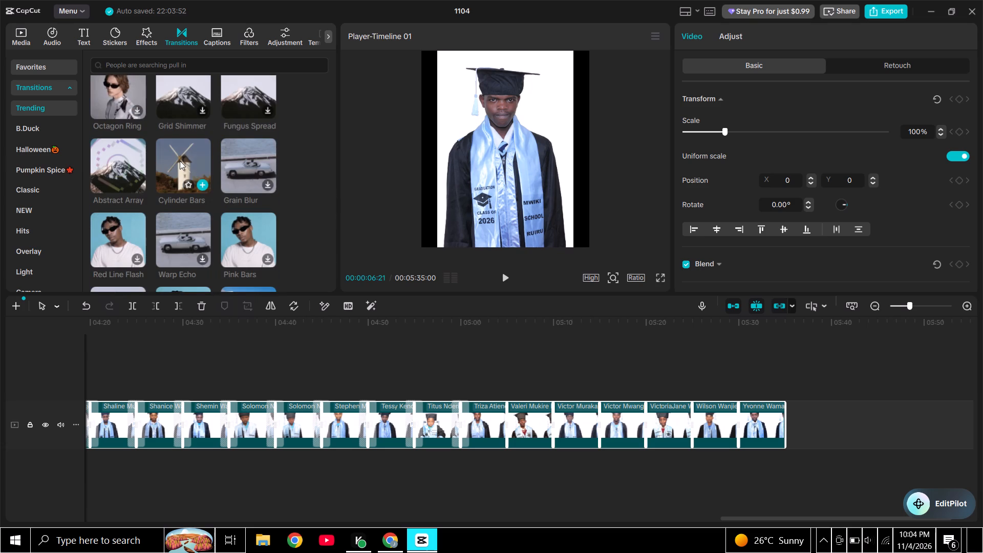
scroll(180, 161, up, 3)
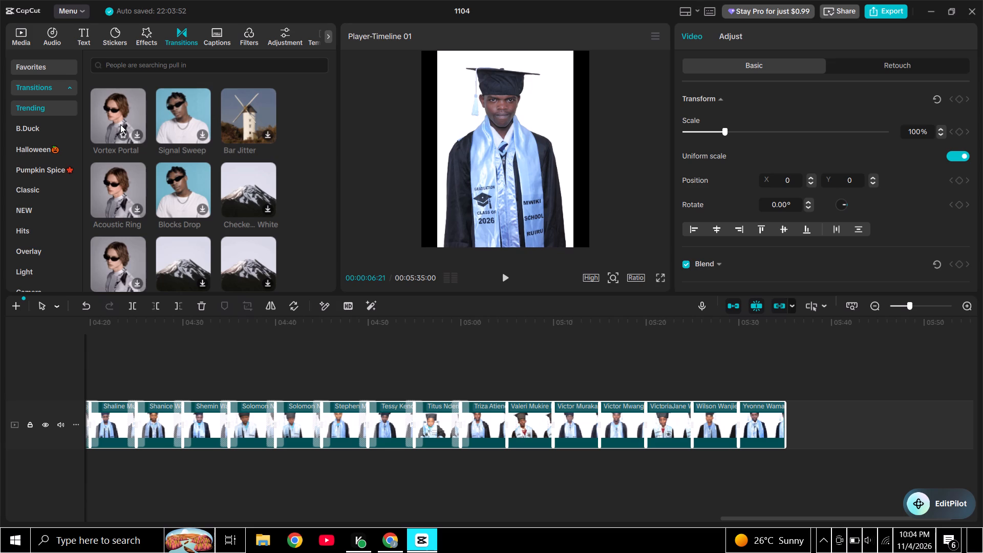
drag(121, 120, 498, 428)
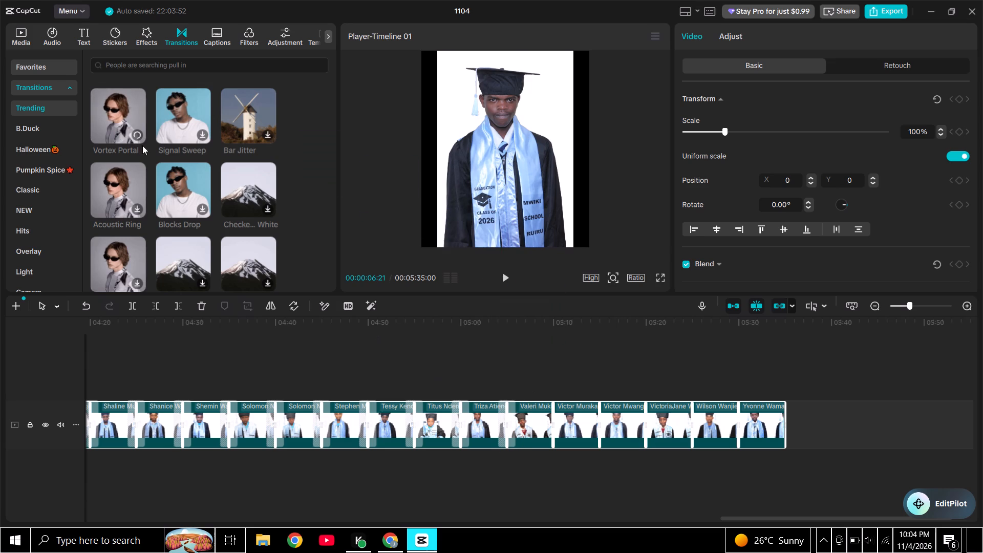
drag(120, 116, 539, 424)
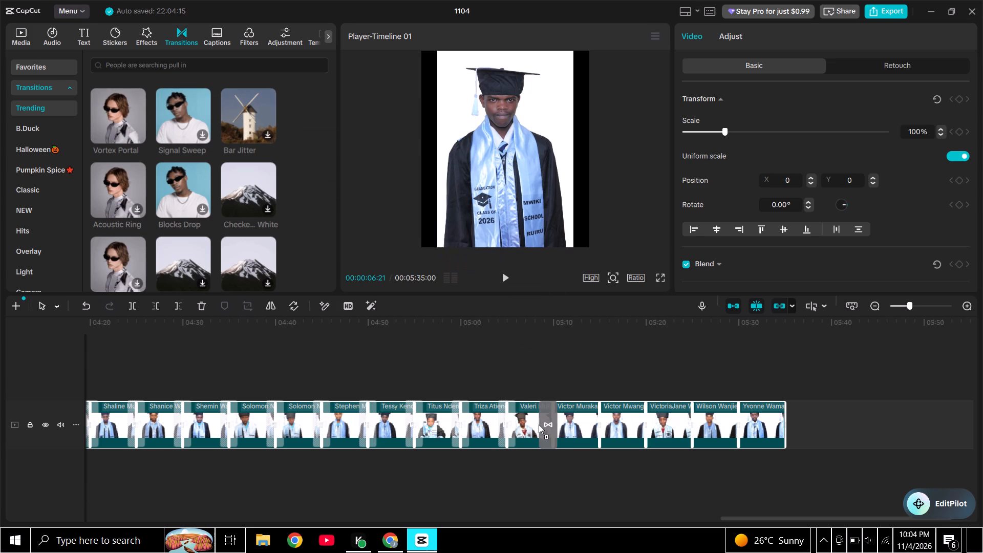
drag(539, 424, 541, 426)
drag(105, 106, 427, 240)
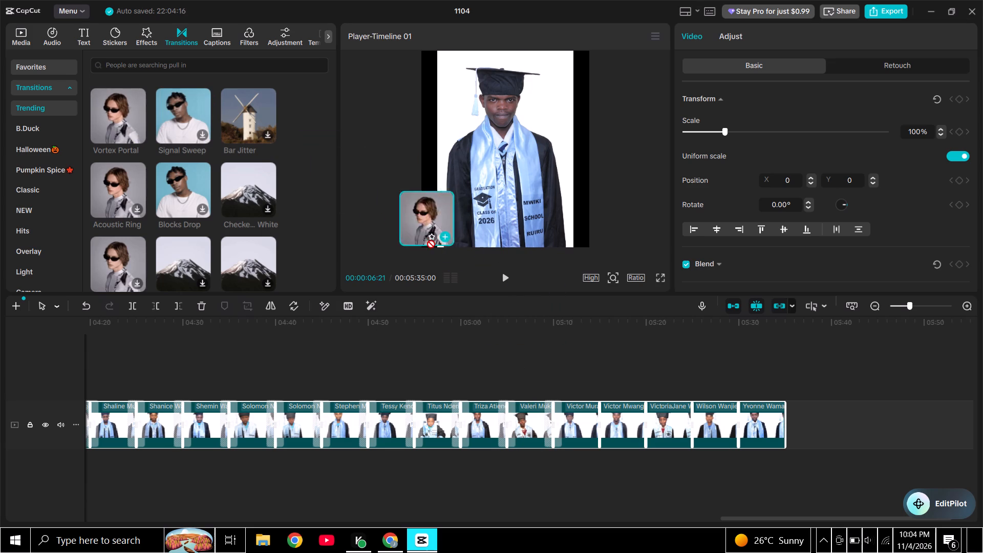
drag(427, 240, 586, 426)
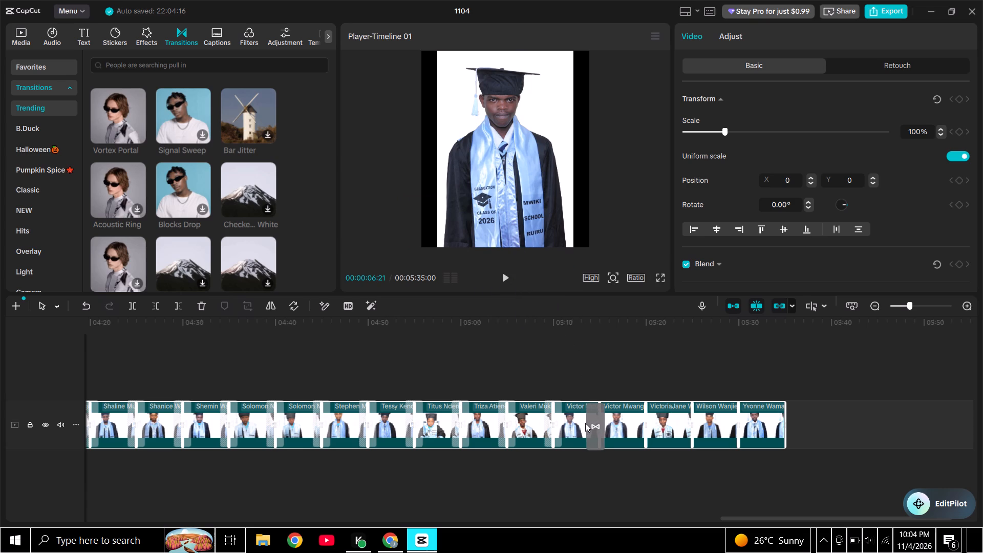
Apply the Rip Up transition to the three consecutive cuts from the second Victor portrait through Yvonne's.
scroll(158, 189, up, 5)
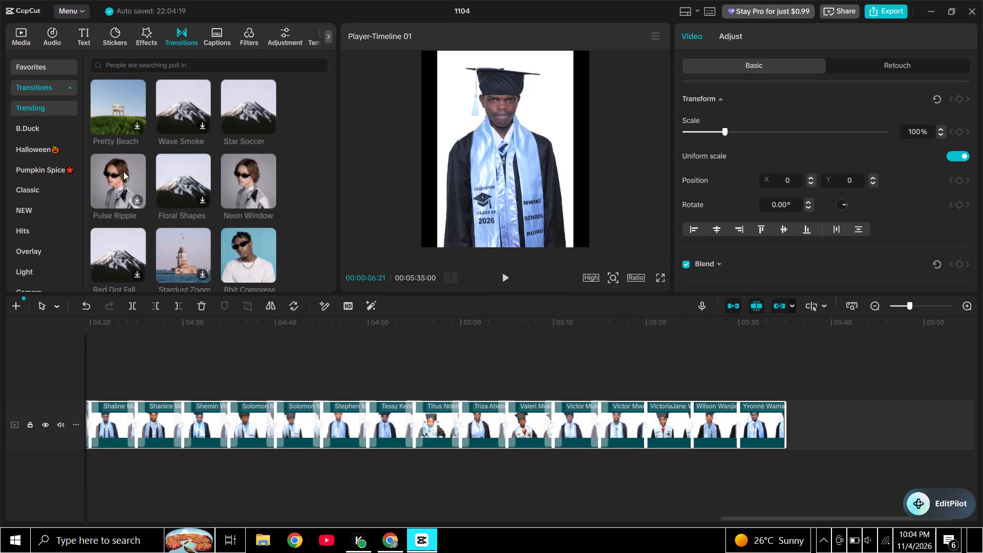
scroll(118, 143, up, 4)
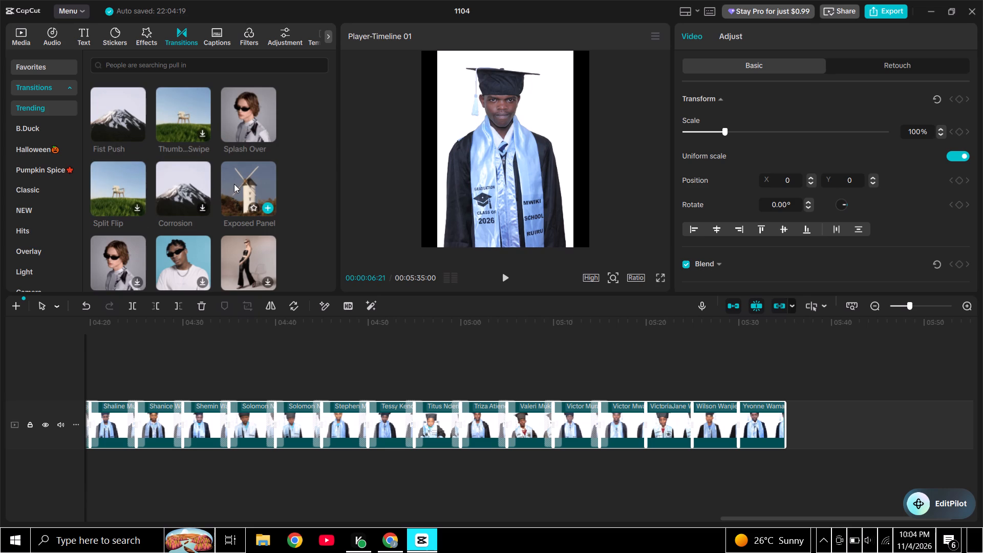
scroll(234, 184, up, 4)
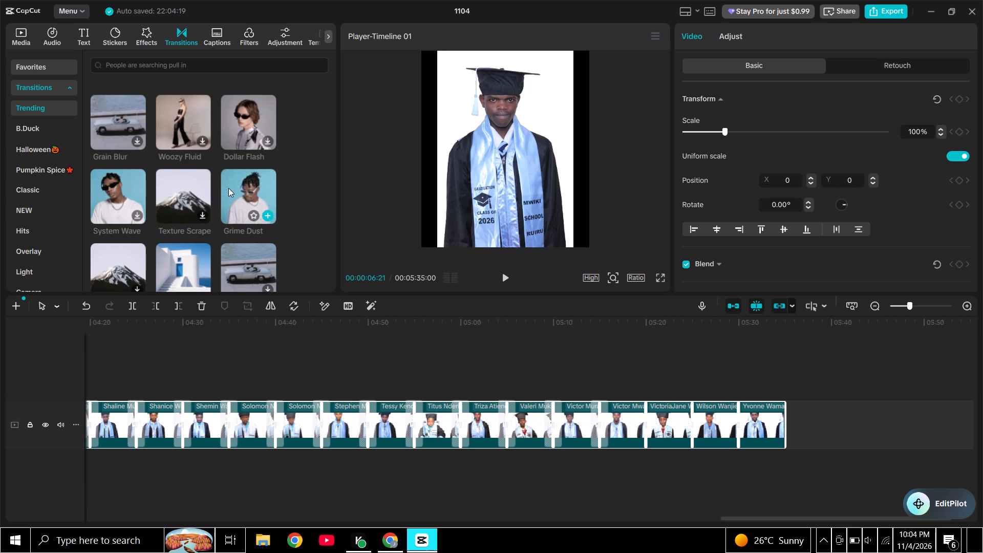
scroll(228, 188, up, 4)
scroll(178, 171, up, 10)
scroll(178, 171, down, 6)
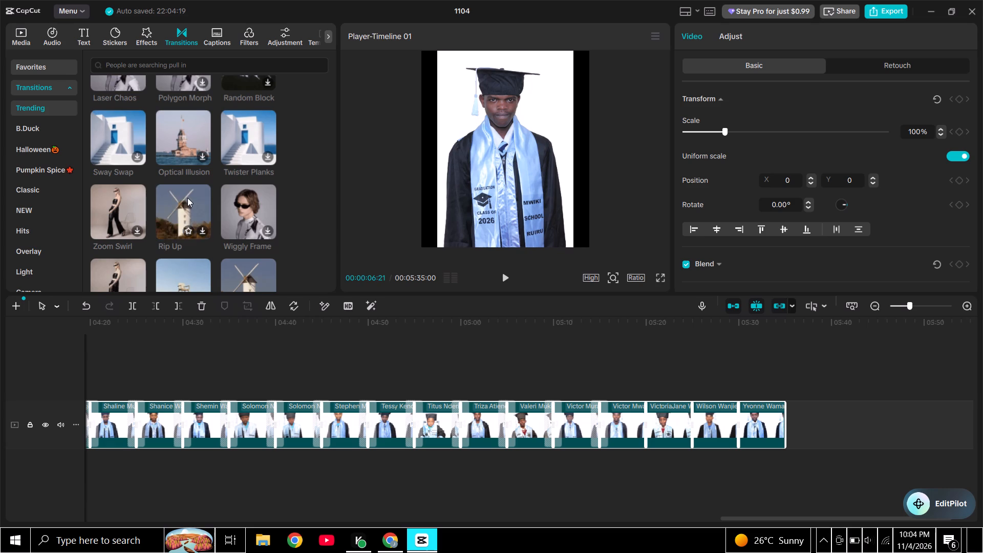
drag(187, 198, 638, 420)
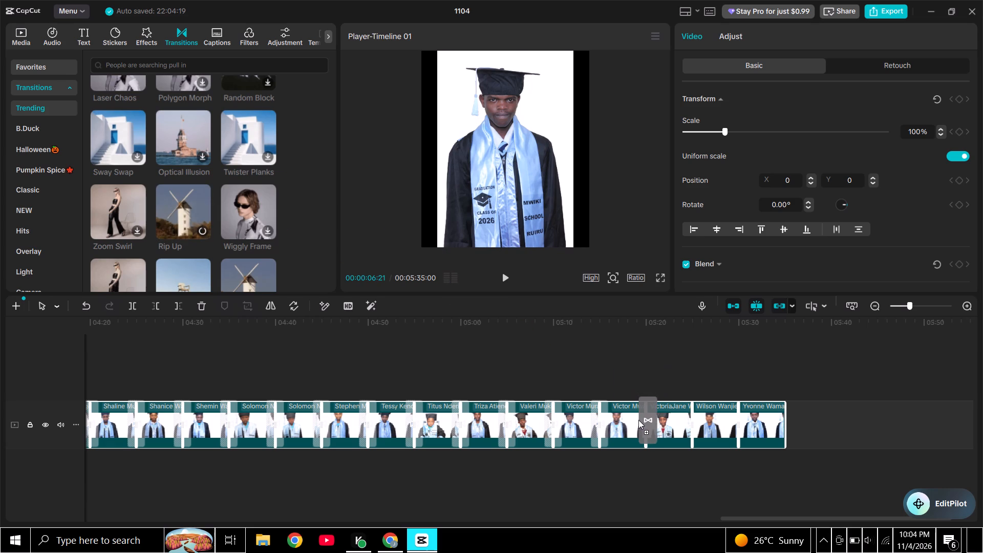
drag(187, 212, 683, 421)
drag(188, 200, 671, 386)
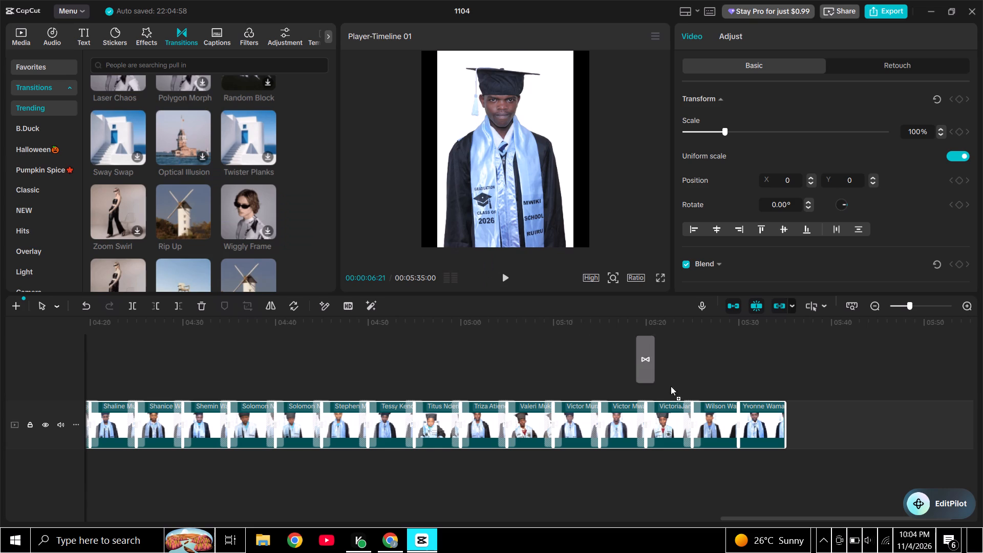
drag(671, 386, 732, 424)
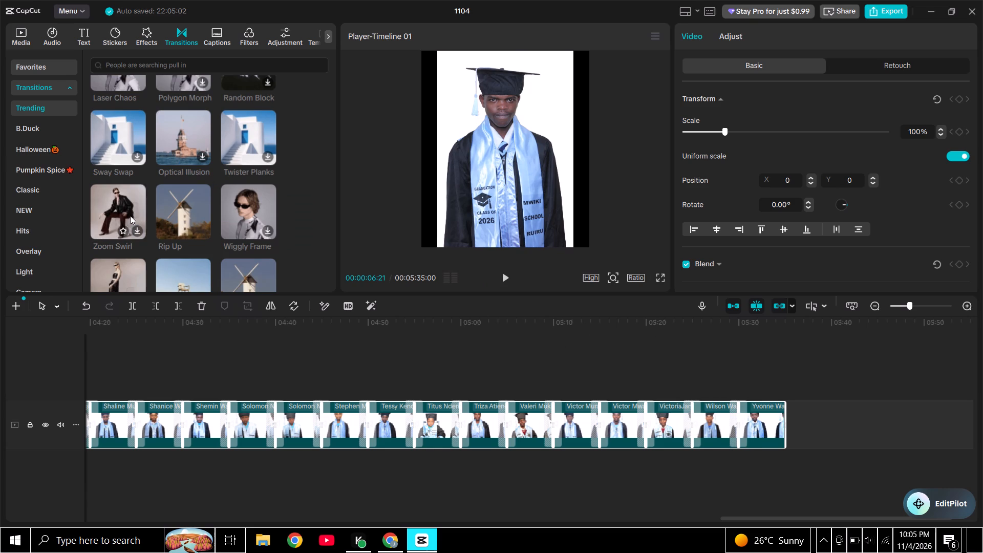
Replace the transition on the cut between Wilson's and Yvonne's portraits with Acoustic Ring.
scroll(170, 269, down, 3)
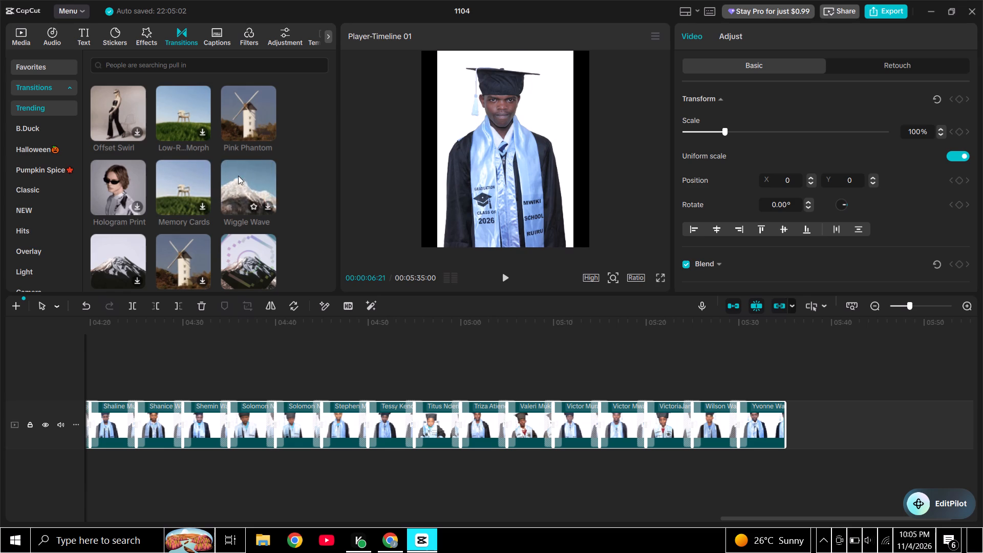
scroll(228, 192, down, 3)
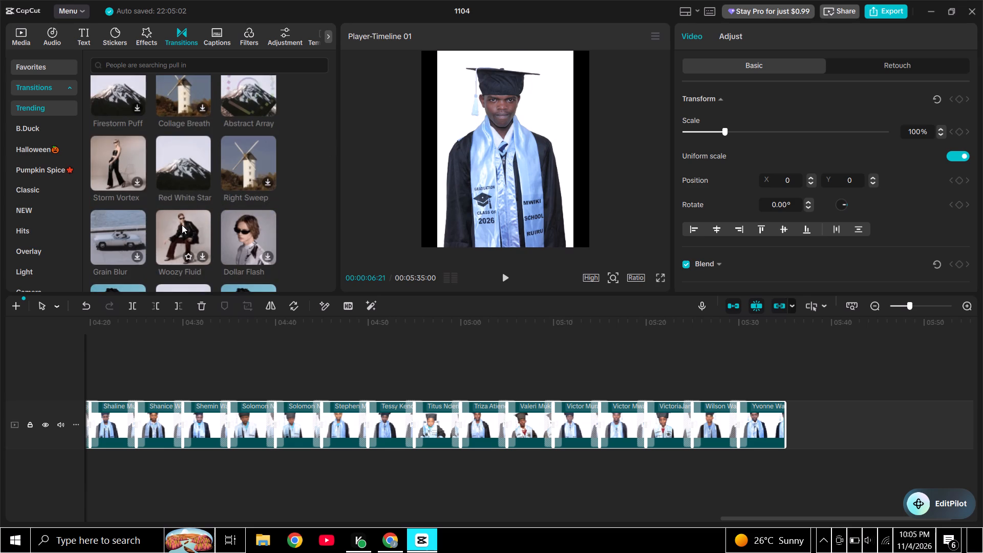
scroll(182, 225, down, 3)
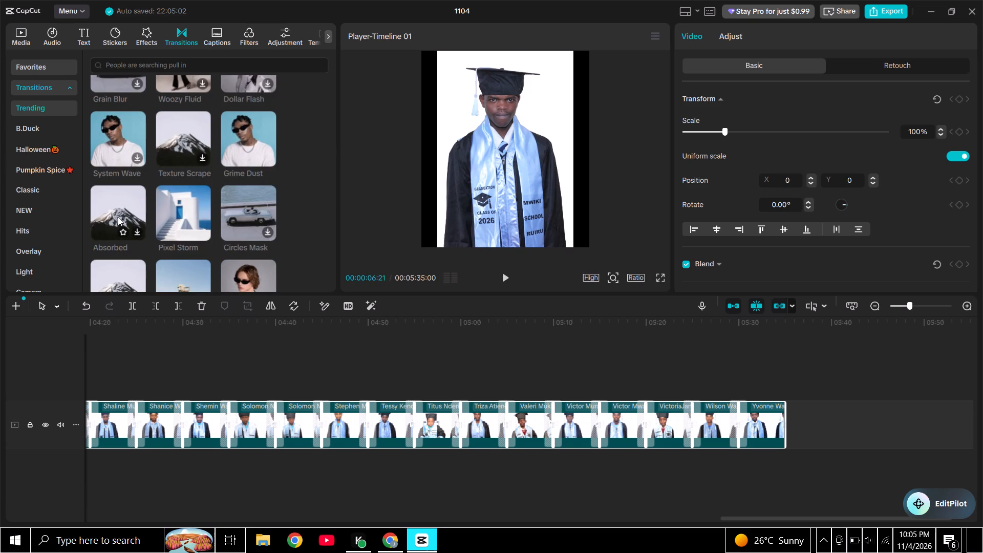
scroll(118, 217, down, 3)
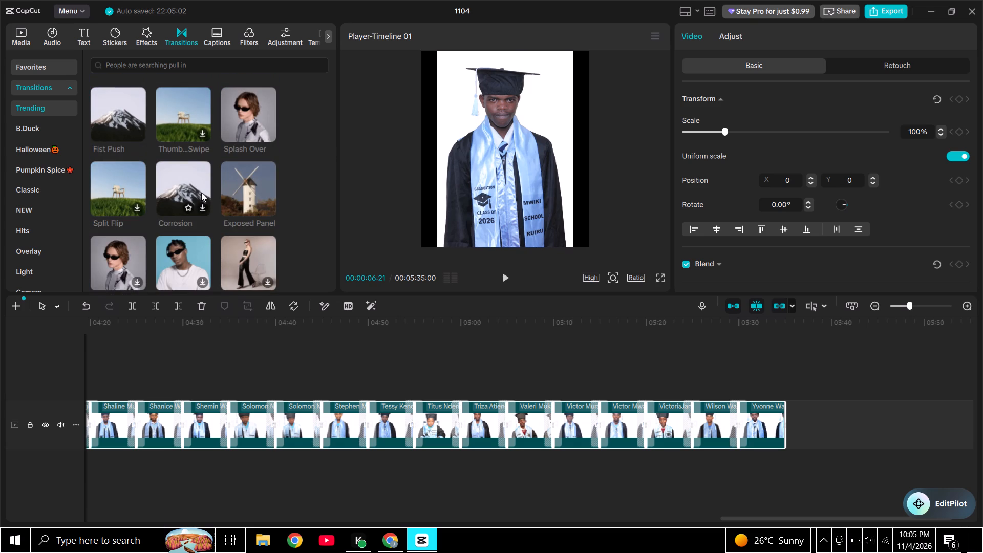
scroll(201, 193, down, 3)
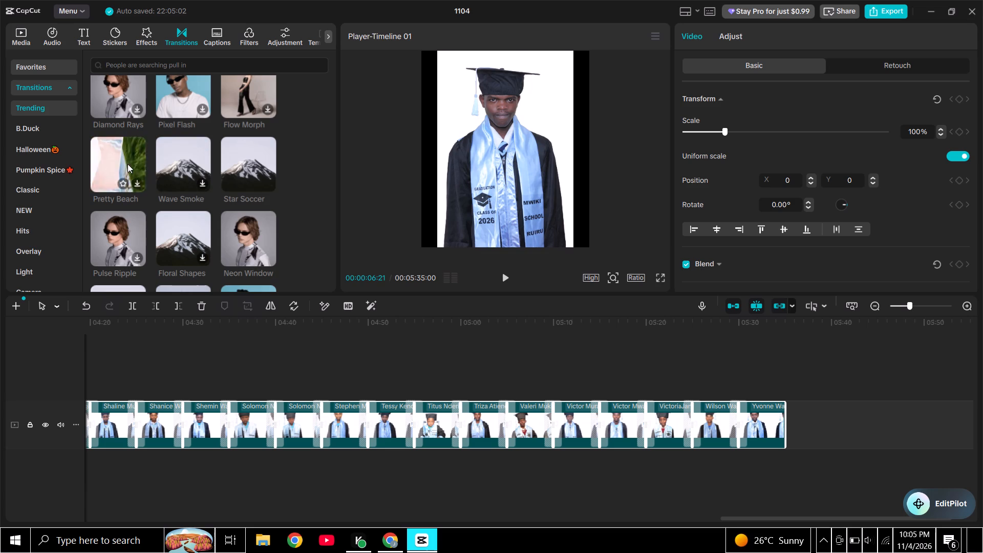
scroll(115, 230, down, 4)
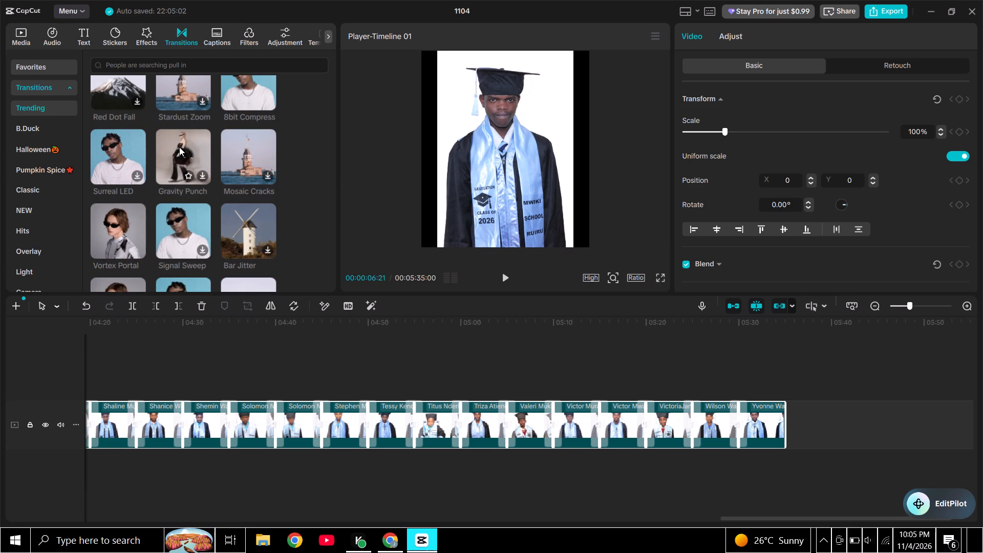
scroll(179, 223, down, 2)
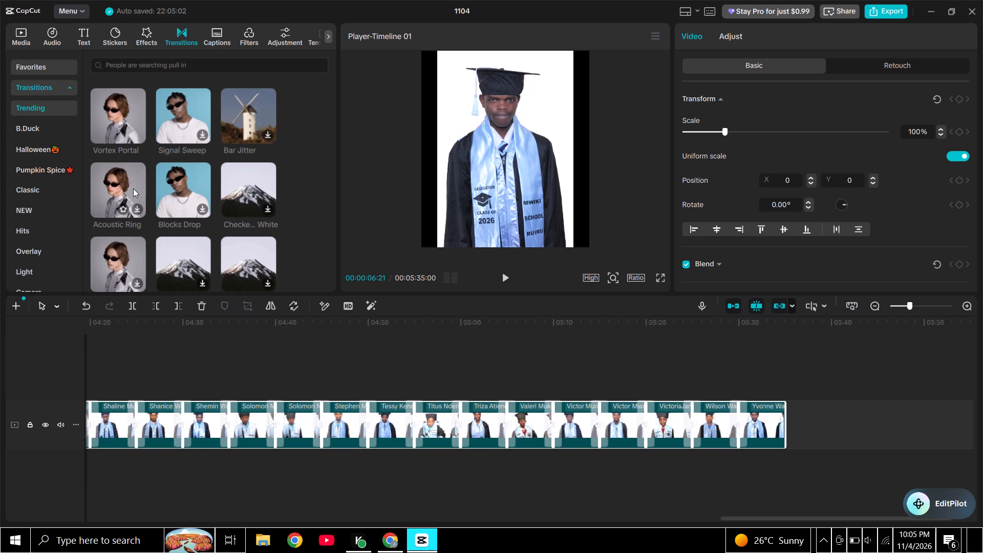
drag(130, 186, 726, 423)
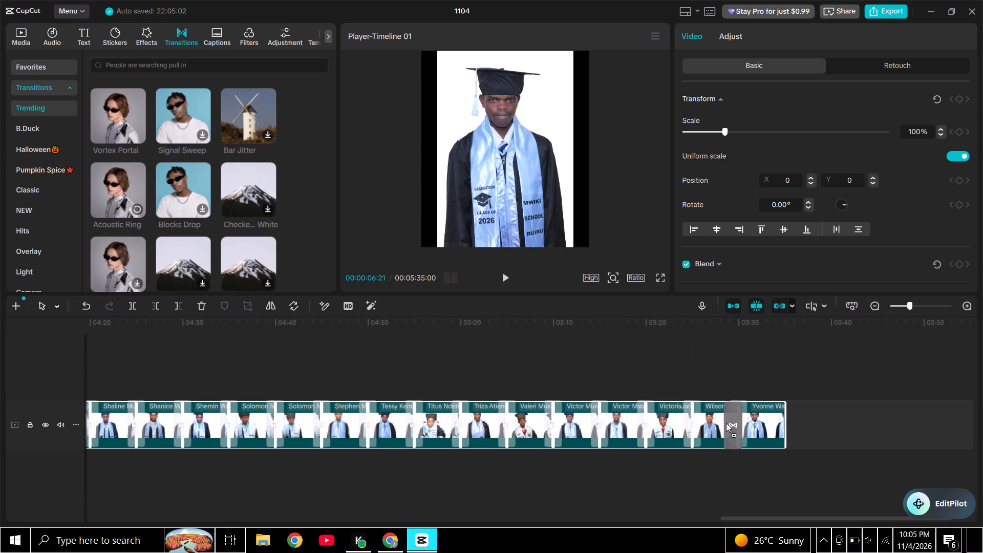
drag(726, 423, 726, 422)
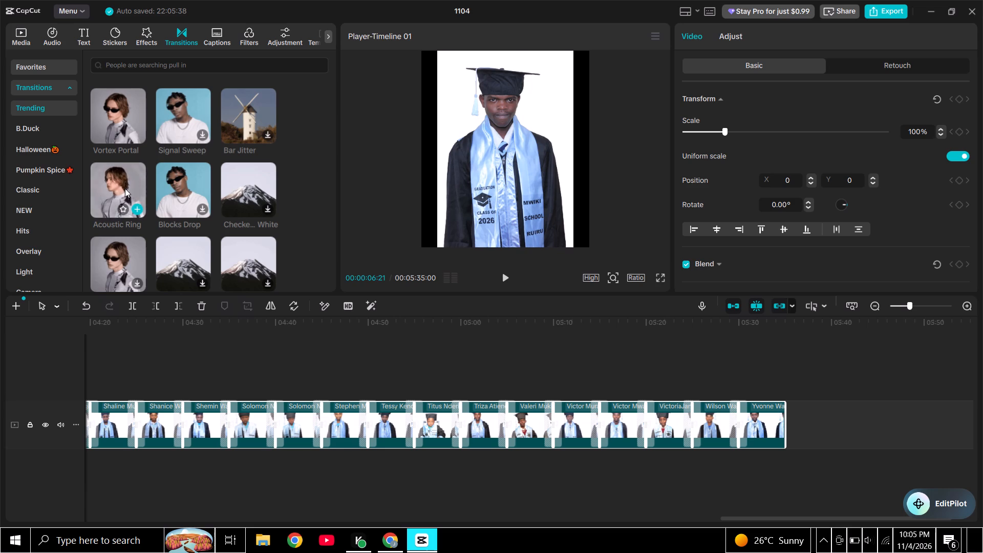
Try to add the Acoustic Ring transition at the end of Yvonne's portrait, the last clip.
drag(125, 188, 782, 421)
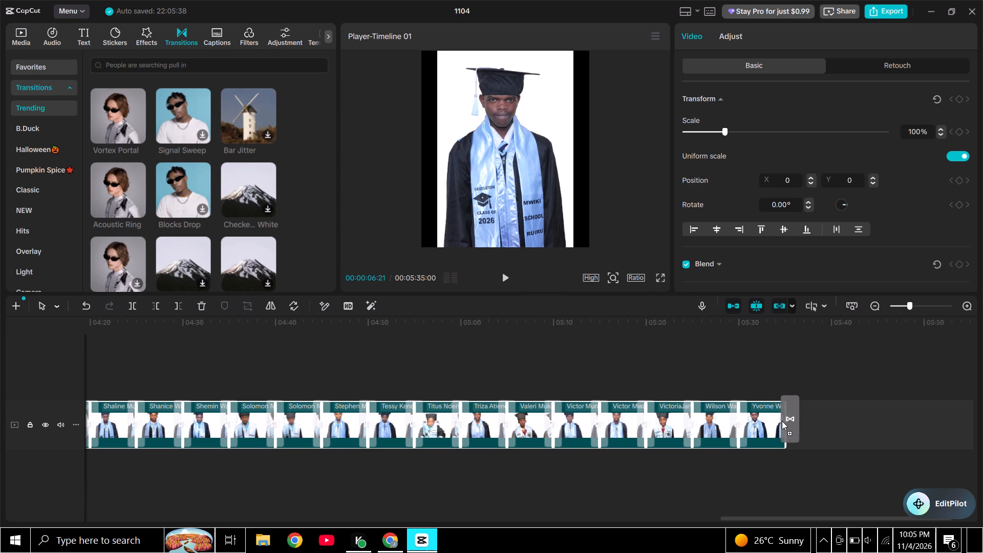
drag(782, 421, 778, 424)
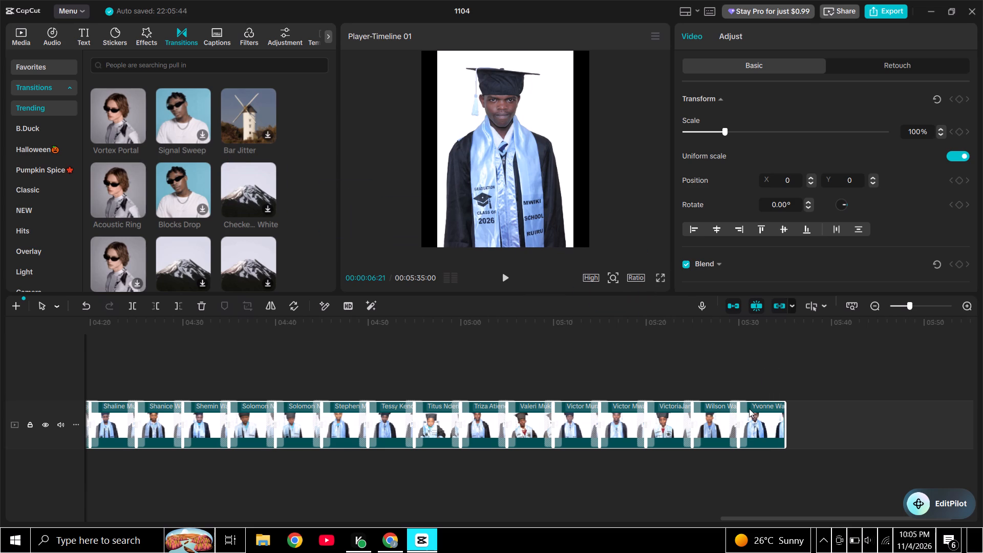
Play the portrait sequence from the beginning to check the transitions, skipping ahead to about 15 and 17 seconds.
drag(773, 517, 728, 517)
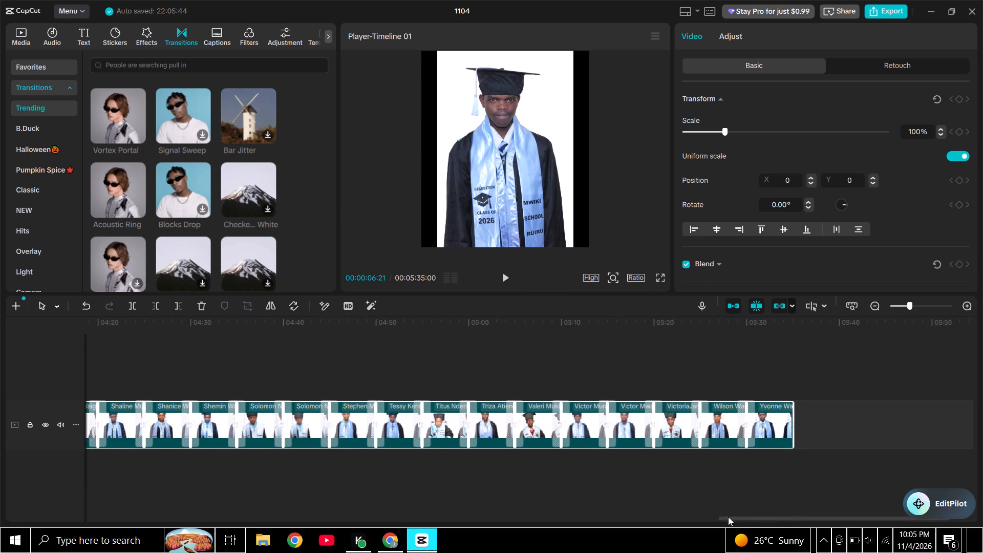
drag(728, 517, 228, 496)
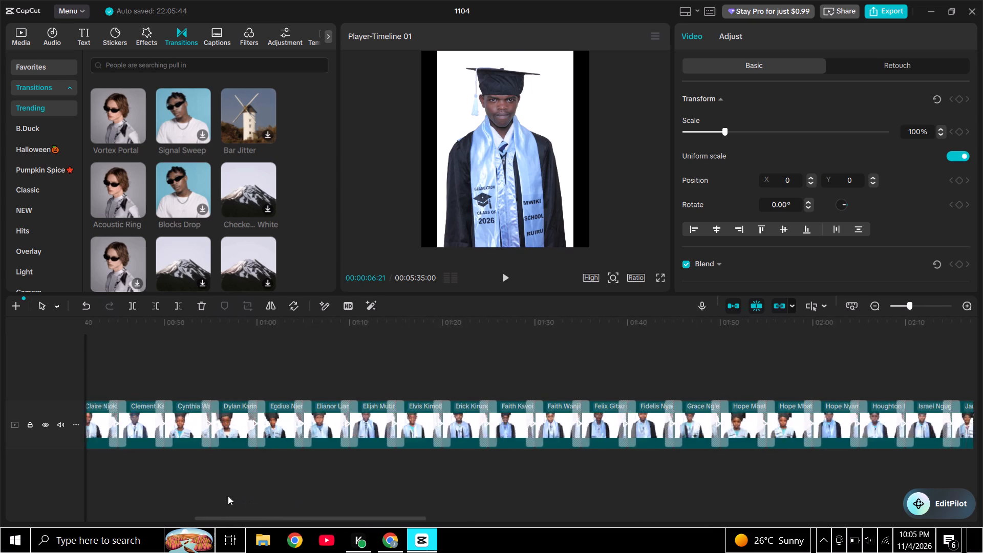
drag(228, 496, 99, 500)
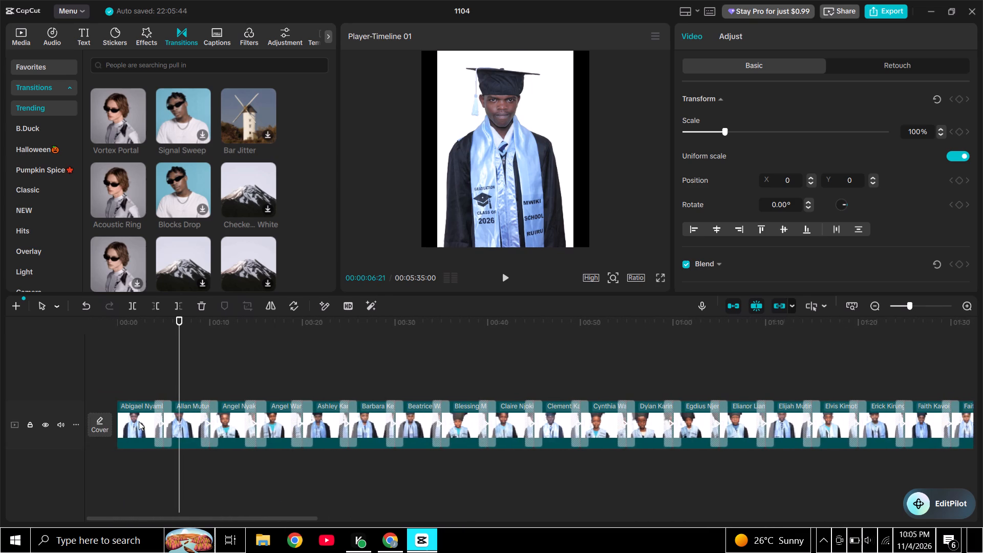
drag(178, 317, 124, 331)
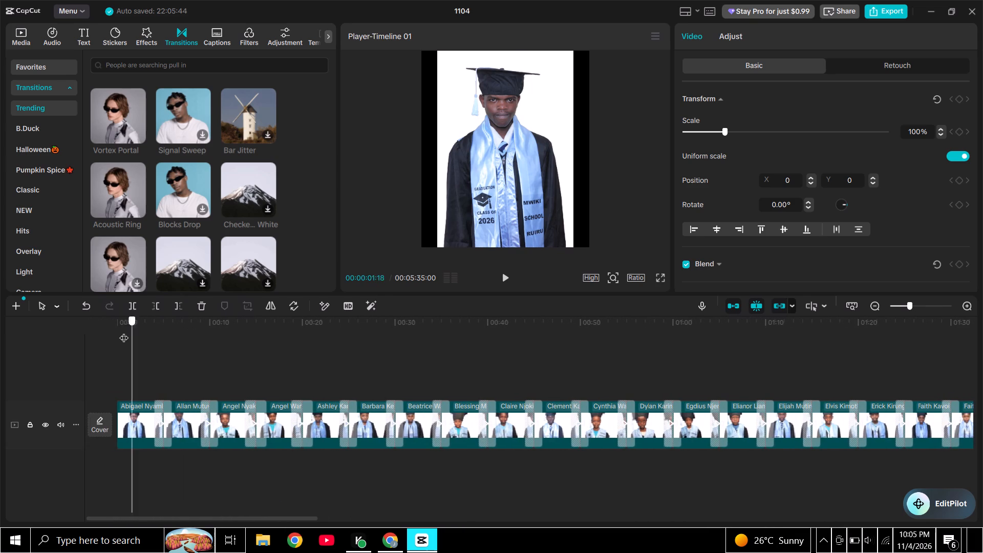
drag(124, 331, 119, 331)
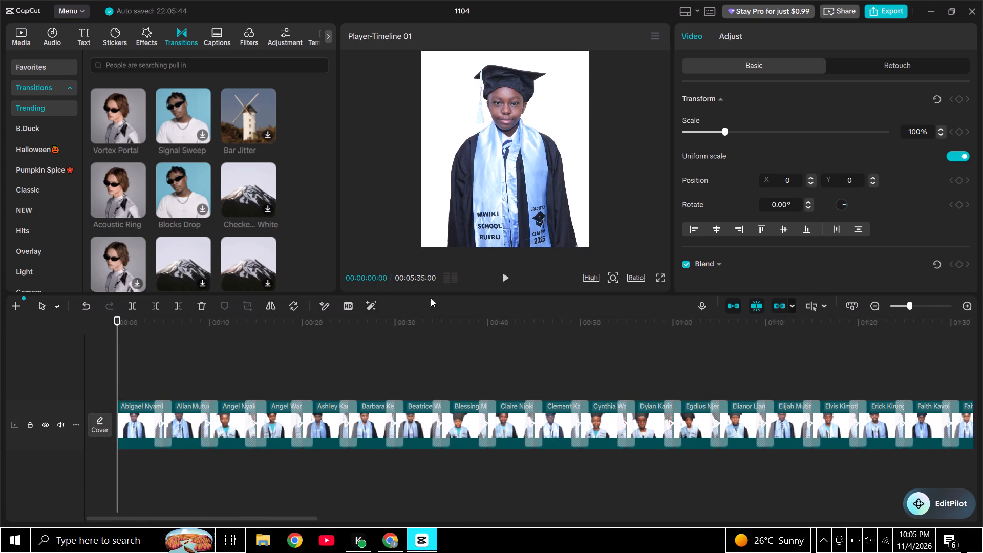
click(506, 276)
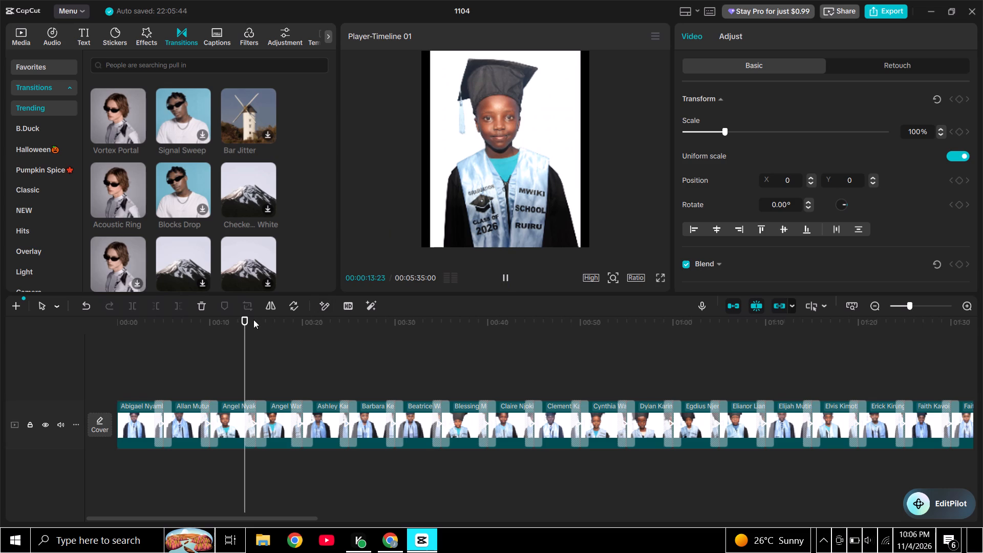
drag(246, 317, 255, 322)
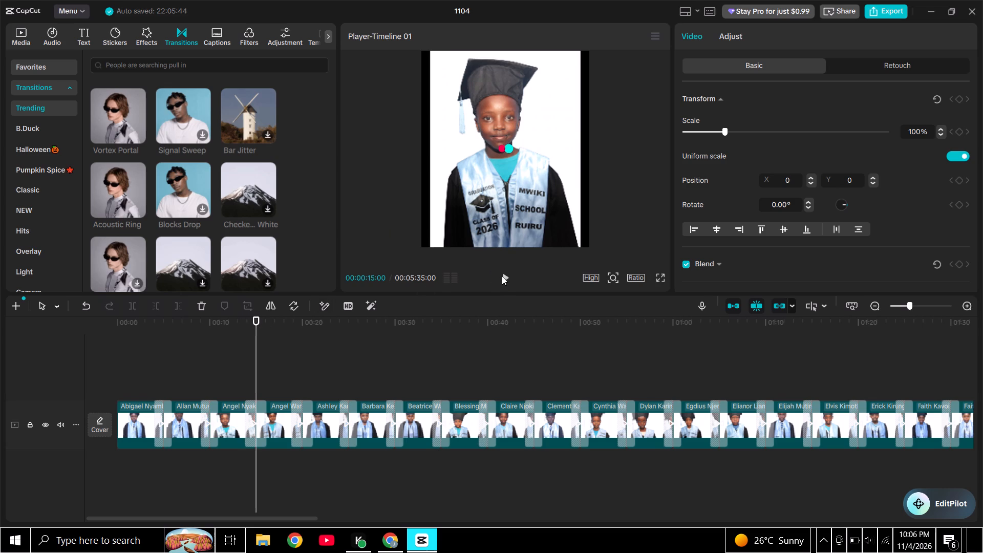
click(505, 276)
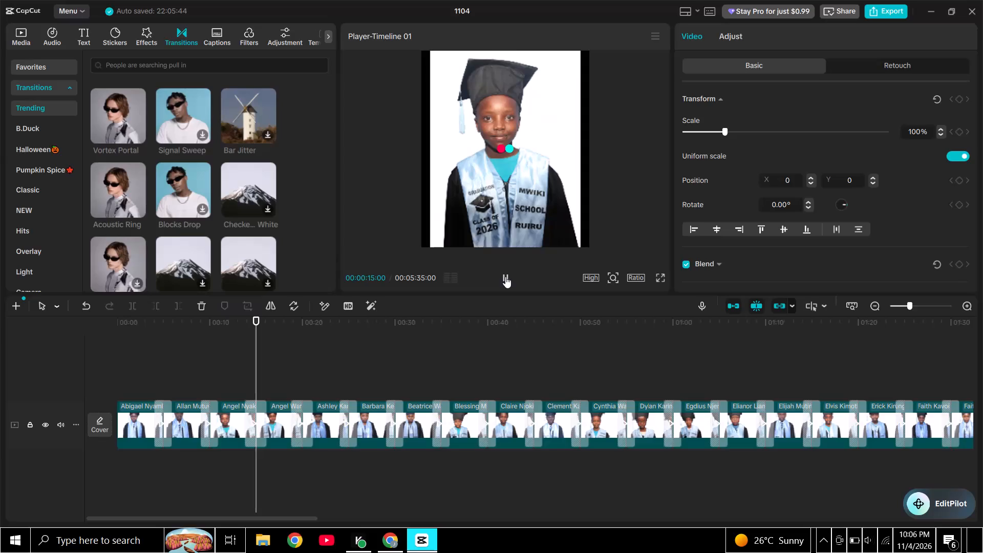
click(505, 276)
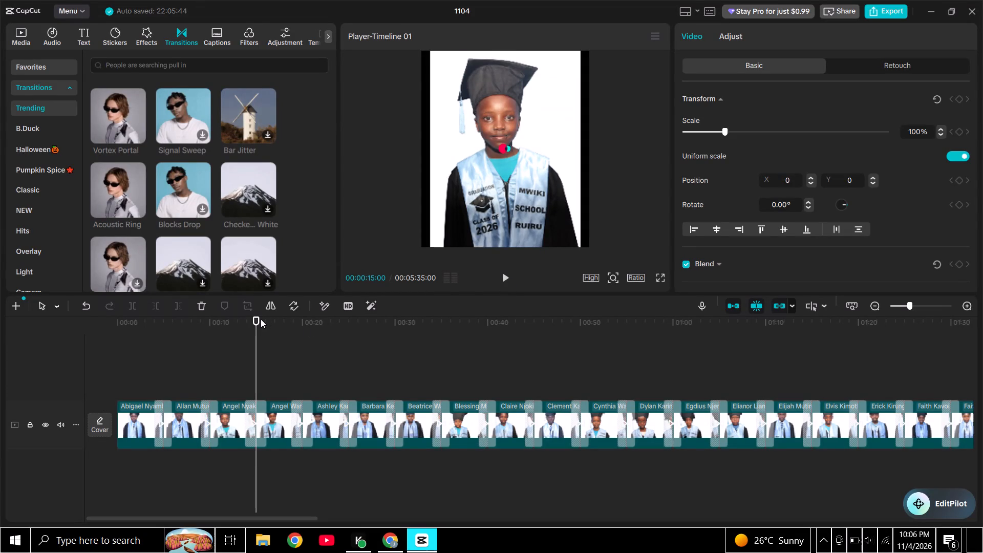
drag(261, 319, 275, 321)
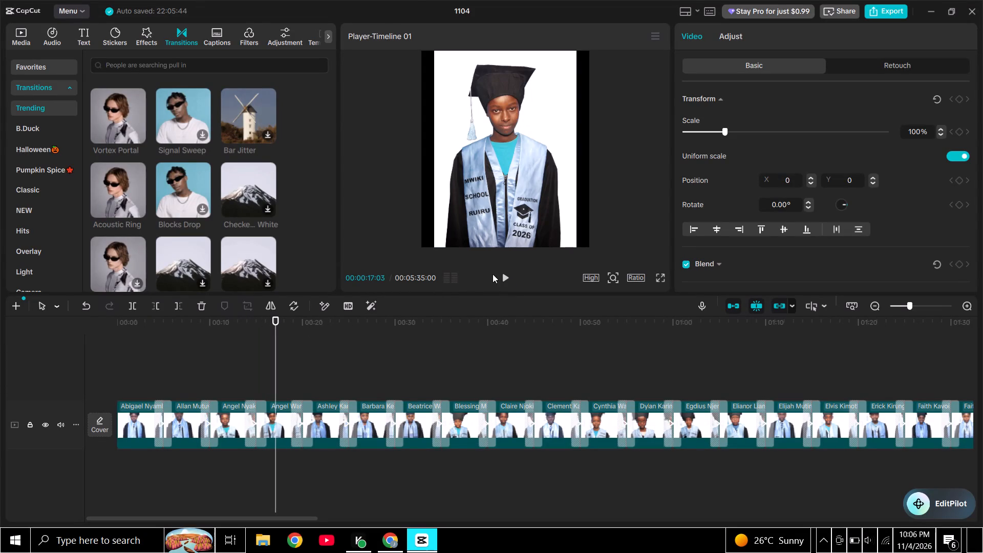
click(506, 274)
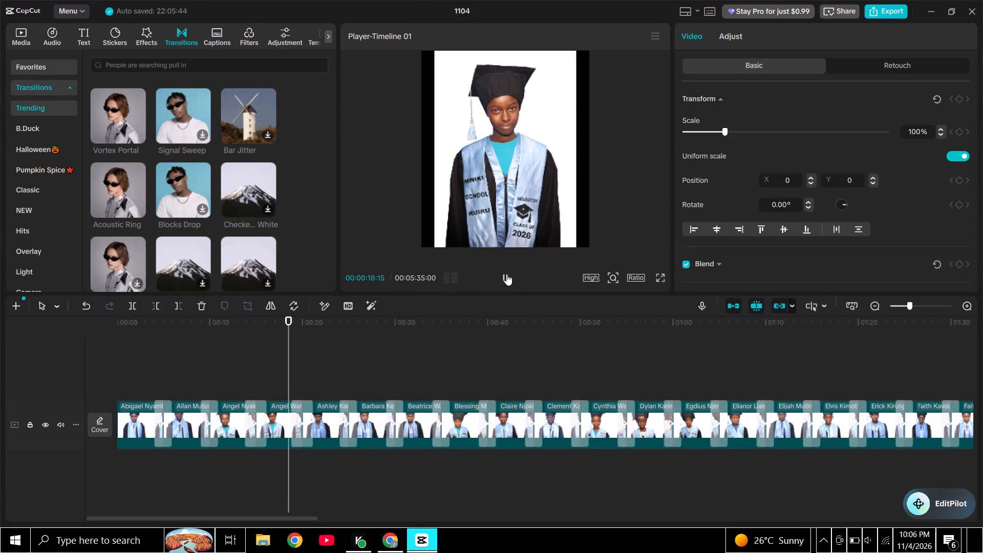
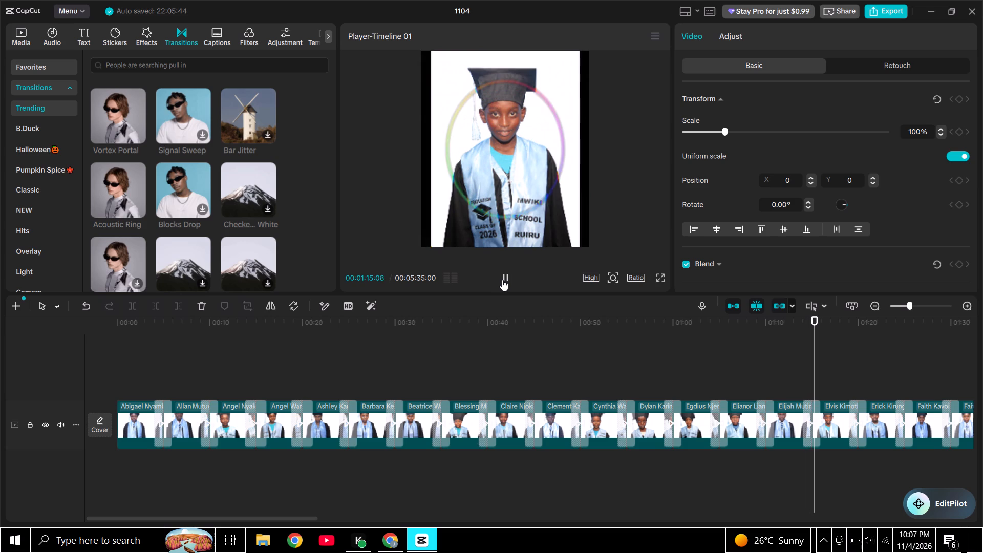
Pause the portrait sequence playback at about 1 minute 15 seconds.
click(502, 279)
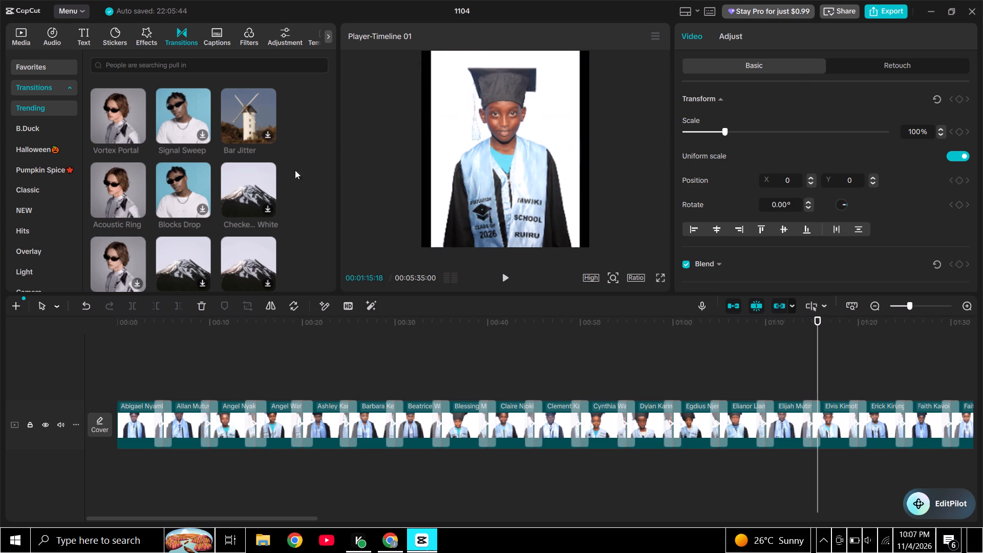
Bring up the song search in the audio library to look for background music for the graduation video.
click(52, 33)
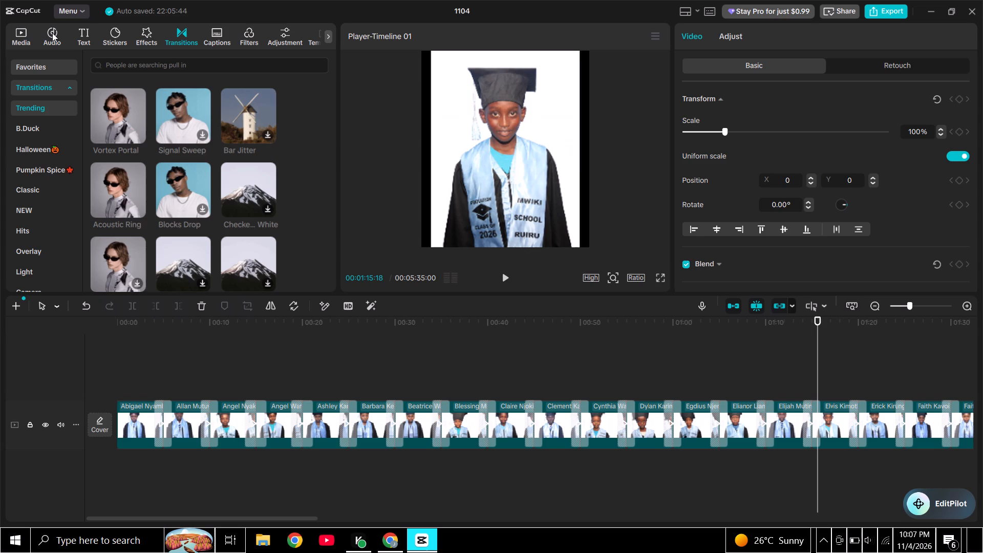
click(52, 33)
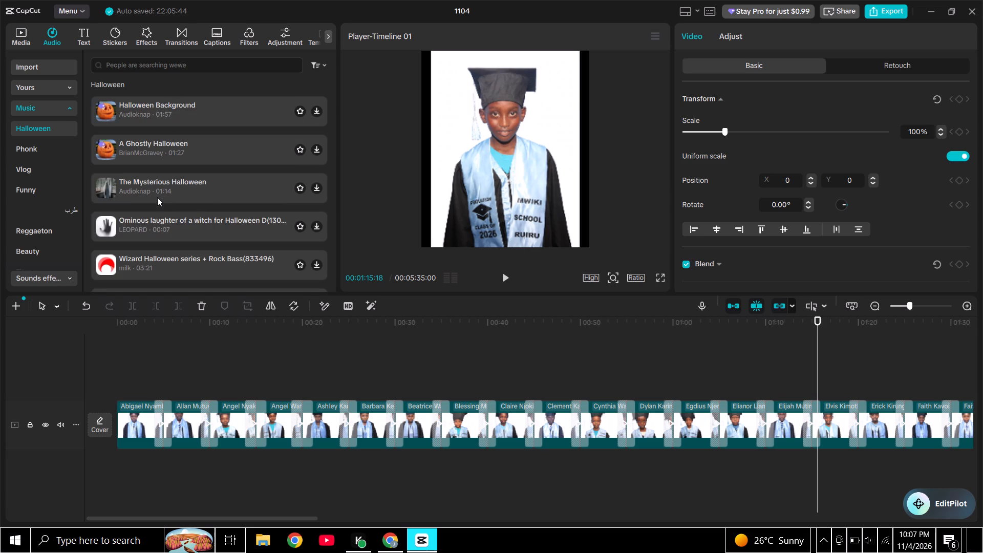
click(137, 65)
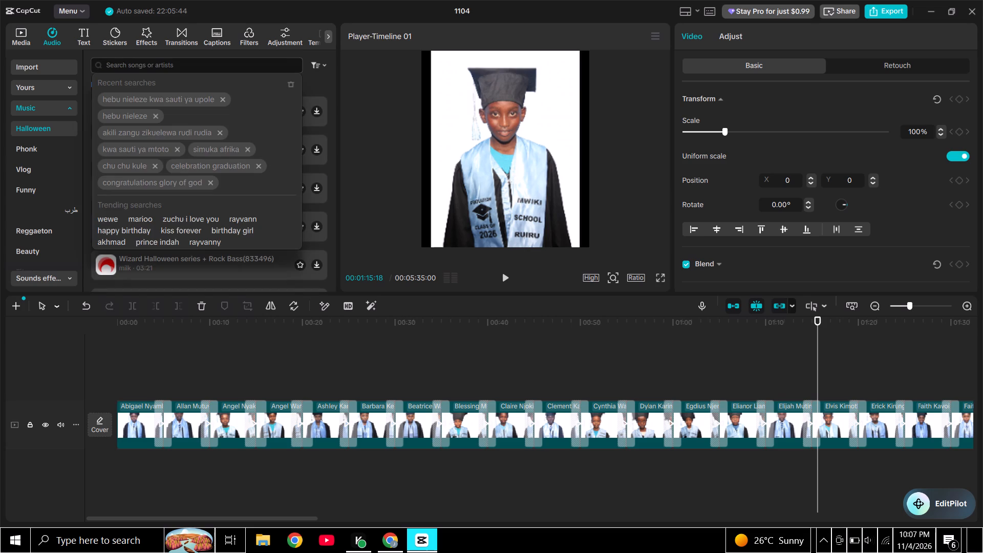
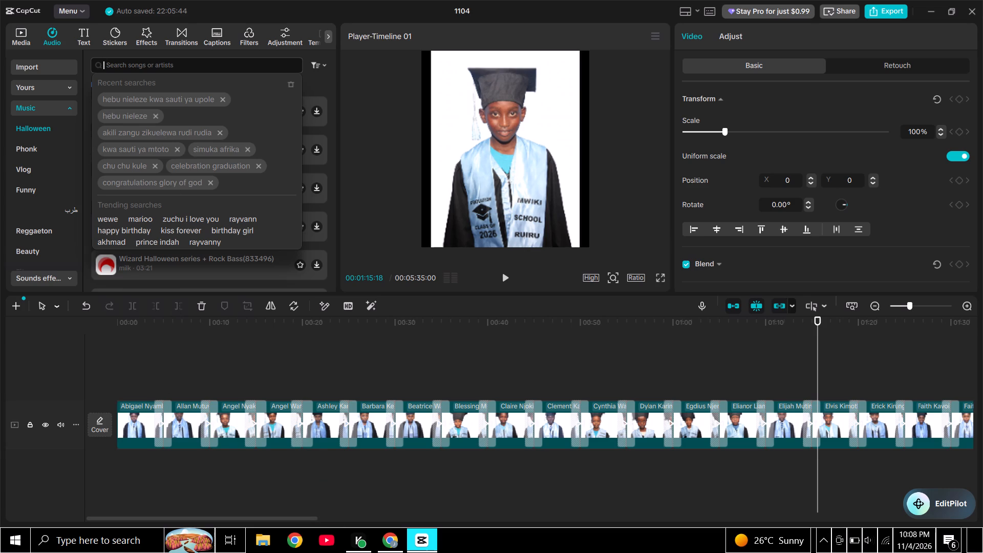
Search the music library for "SIMUKA AFRIKA".
text(FRICA)
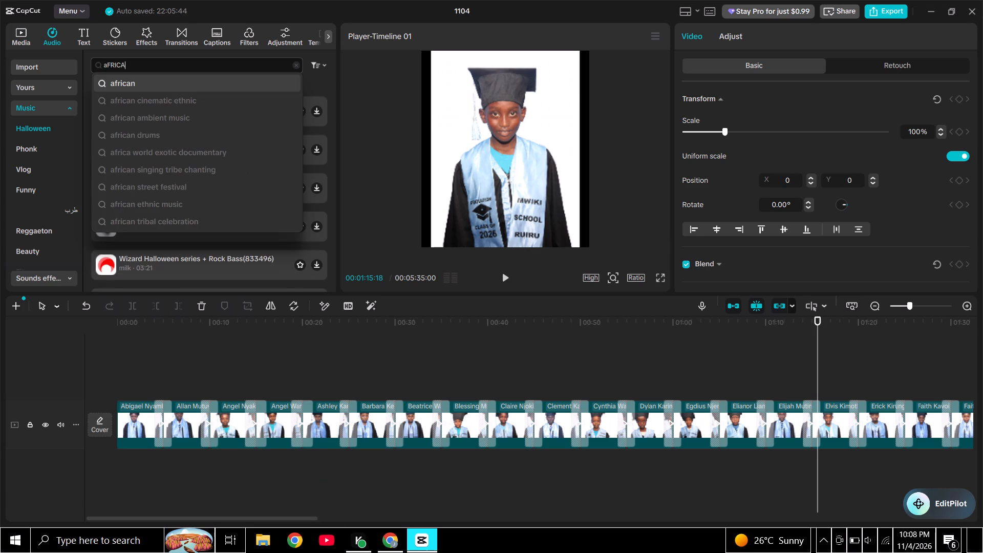
key(space)
text(S)
text(IM)
key(BackSpace)
key(BackSpace)
key(BackSpace)
key(BackSpace)
key(BackSpace)
key(BackSpace)
key(BackSpace)
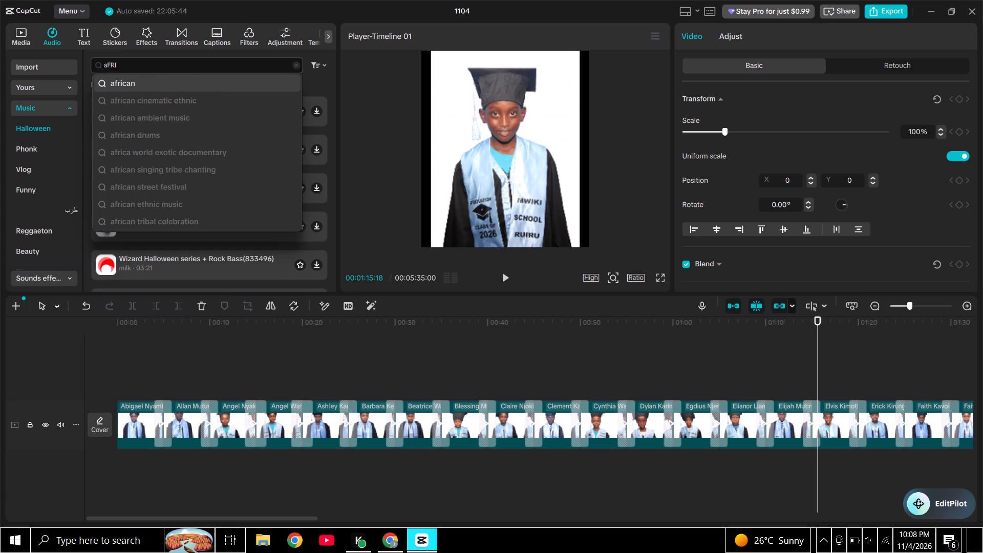
key(BackSpace)
key(BackSpace)
key(BackSpace)
key(BackSpace)
text(SIMUKA AFRI)
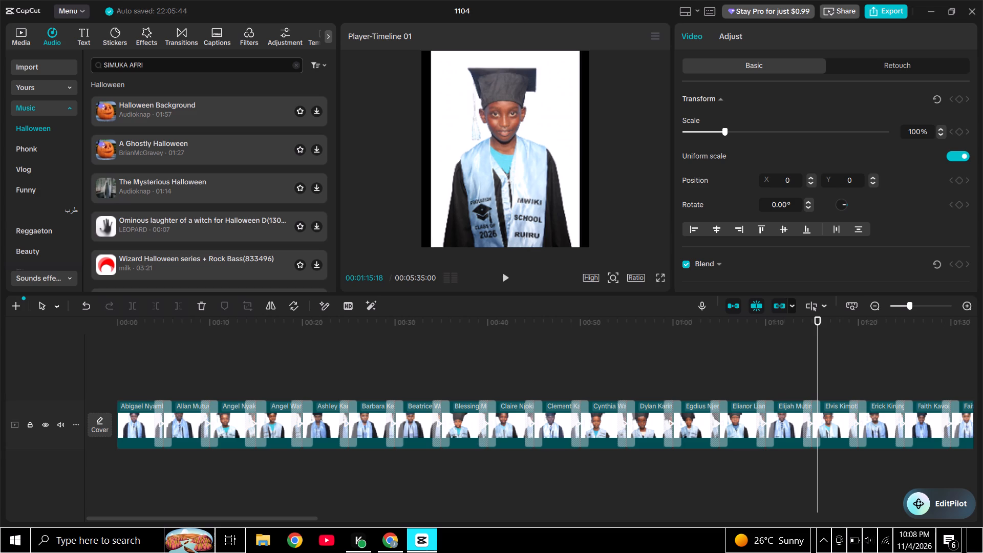
text(KA)
key(Return)
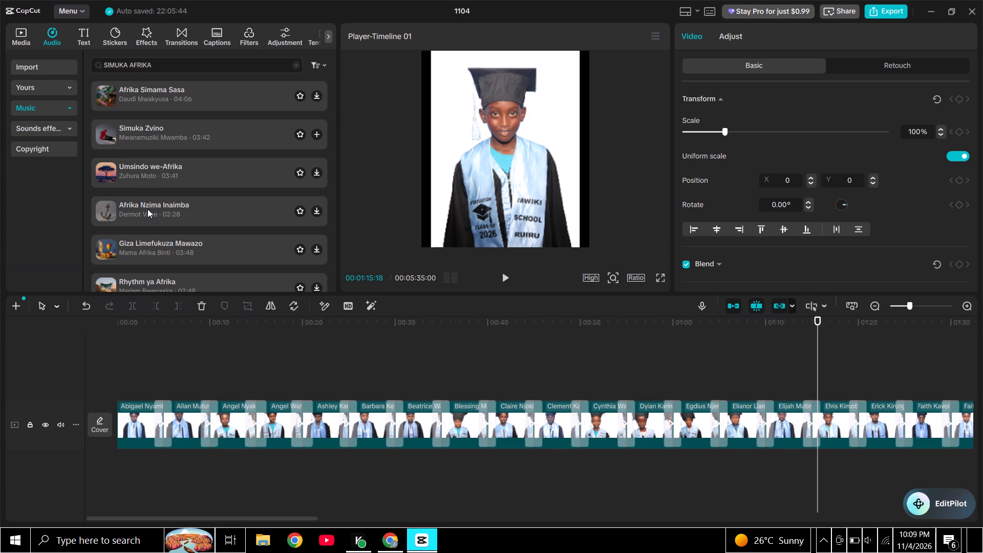
Look through the first Simuka Afrika results and preview the track "Simuka Simuka".
scroll(147, 209, down, 2)
scroll(161, 163, down, 2)
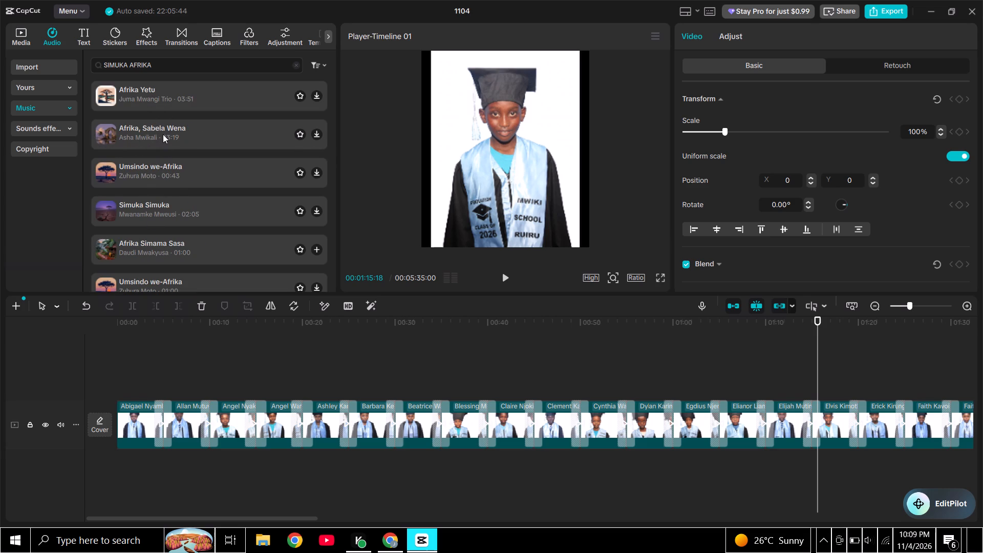
scroll(163, 134, down, 1)
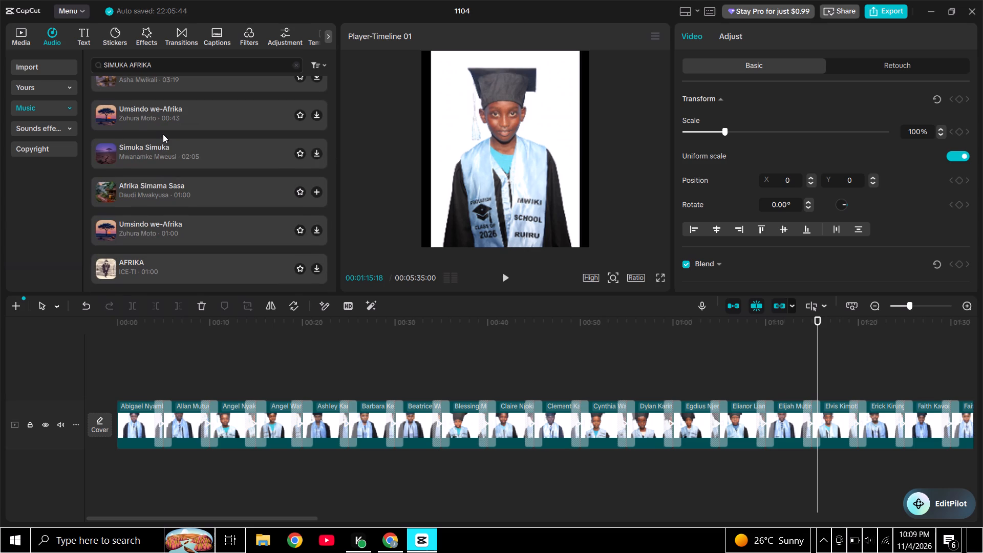
scroll(163, 134, up, 2)
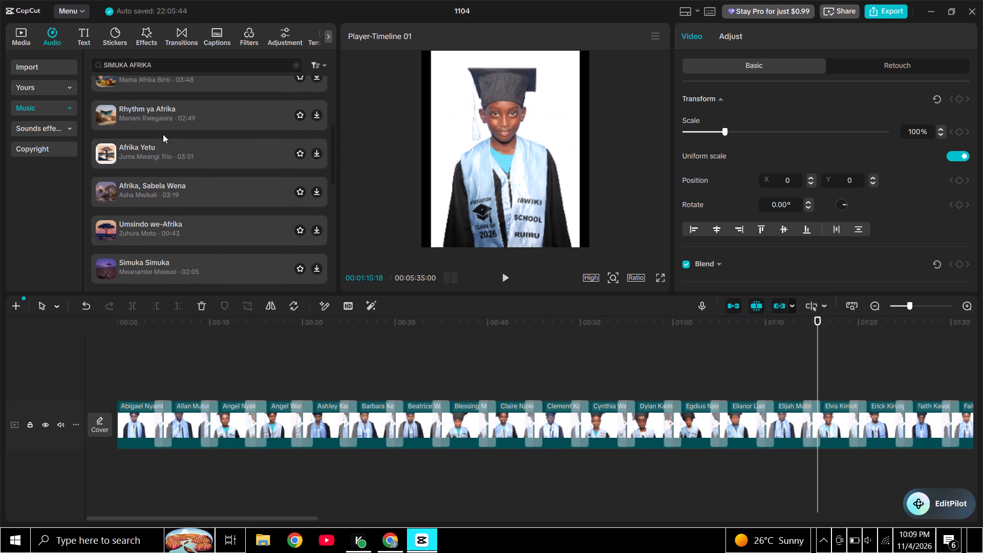
scroll(163, 134, down, 1)
click(146, 212)
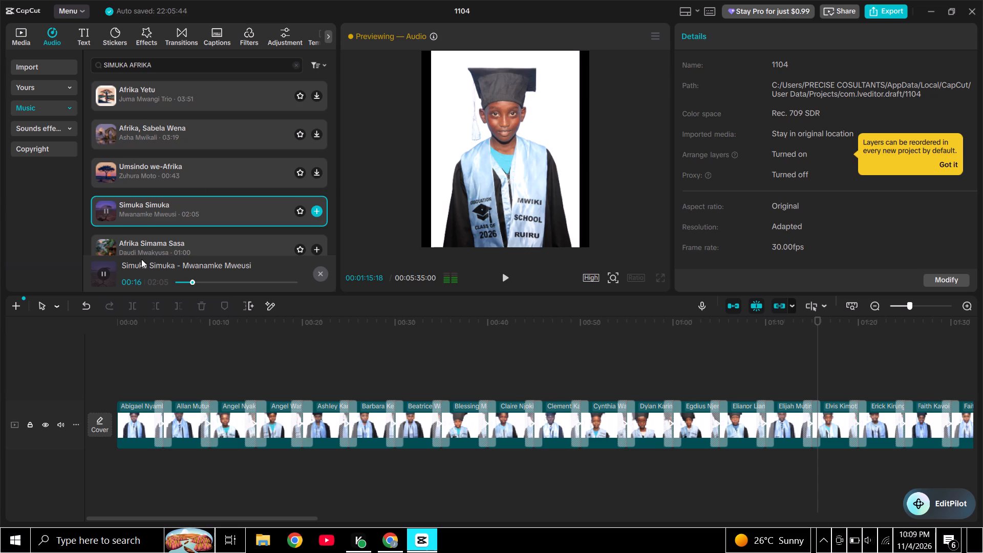
Preview the one-minute "Afrika Simama Sasa" track while looking through the remaining Simuka Afrika results for a suitable song.
scroll(184, 226, down, 2)
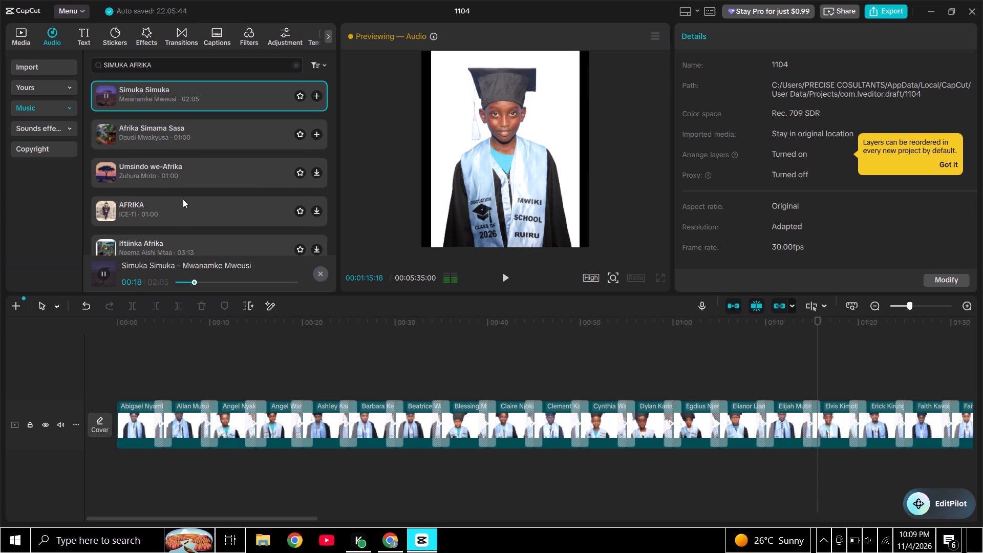
click(175, 134)
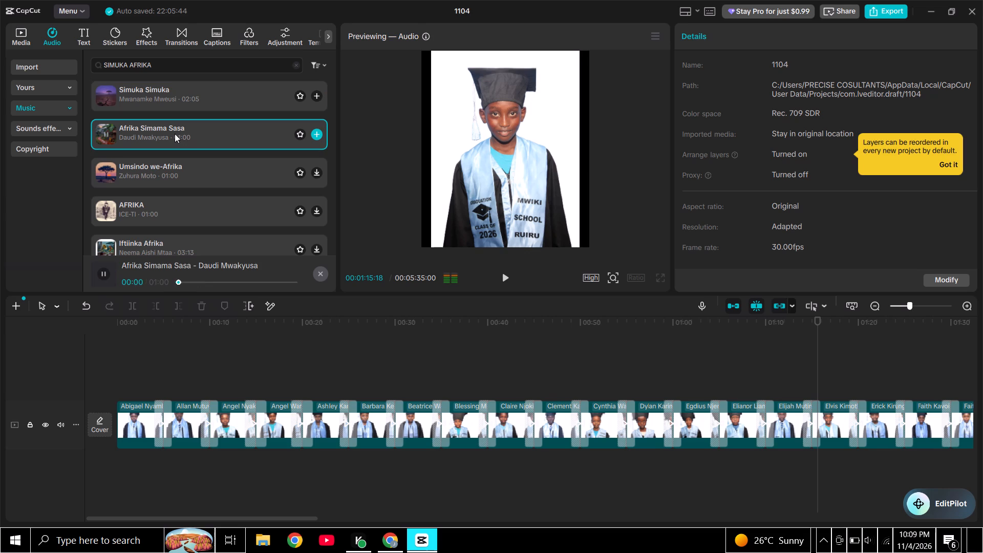
scroll(175, 134, down, 4)
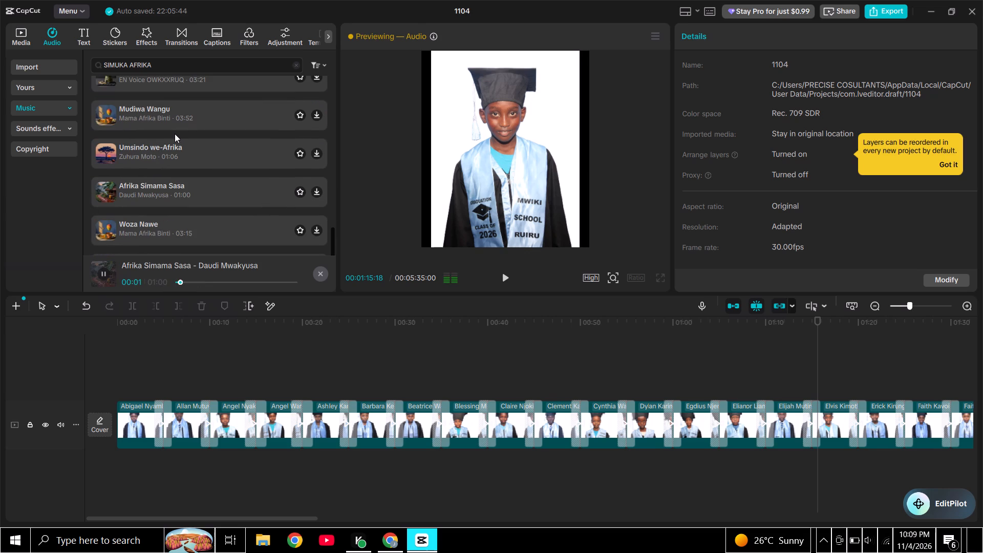
scroll(175, 134, down, 2)
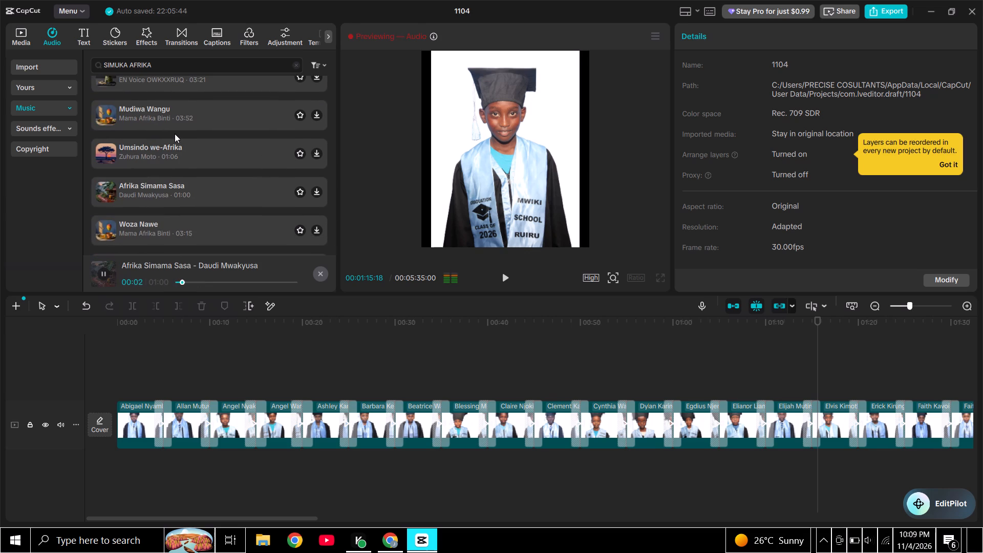
scroll(175, 134, down, 2)
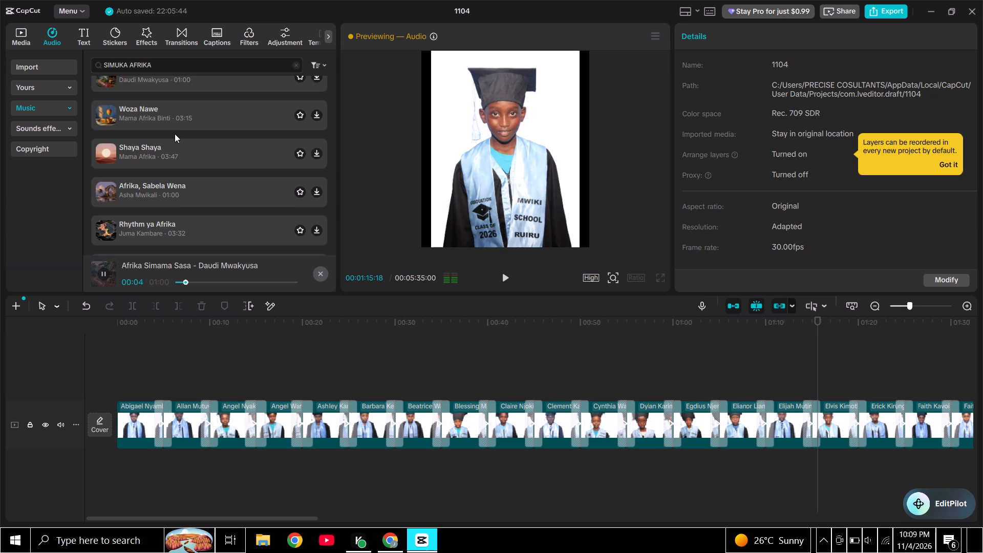
scroll(175, 134, down, 4)
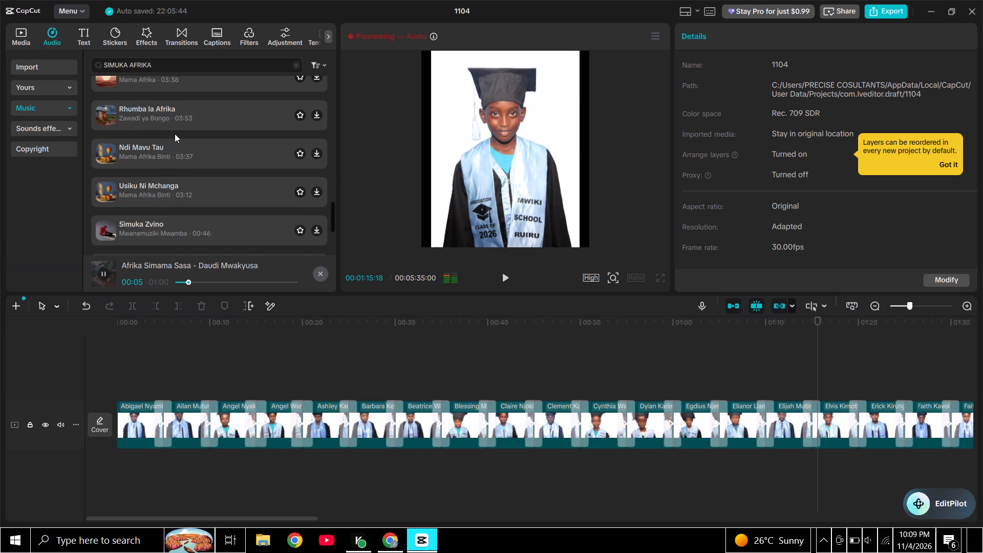
scroll(175, 134, down, 2)
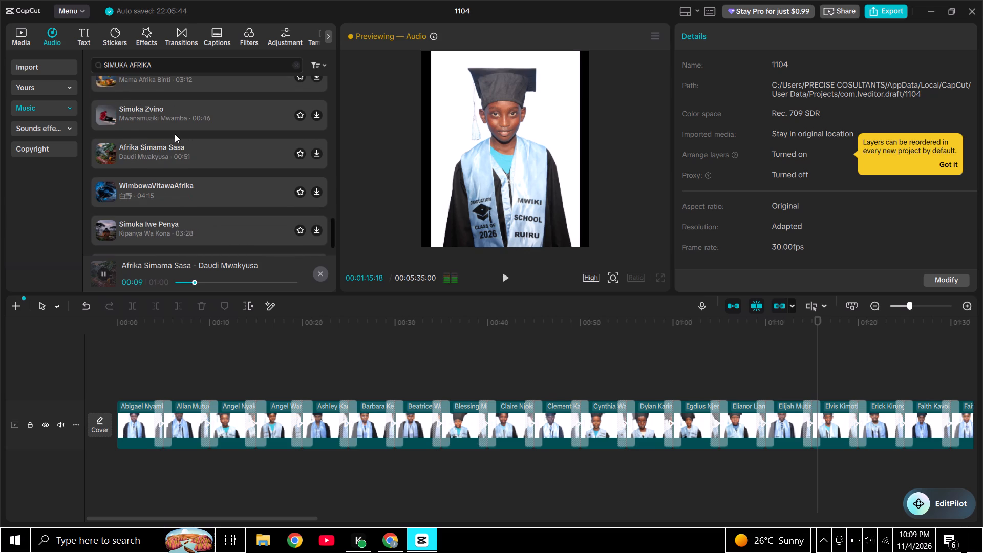
scroll(175, 134, down, 2)
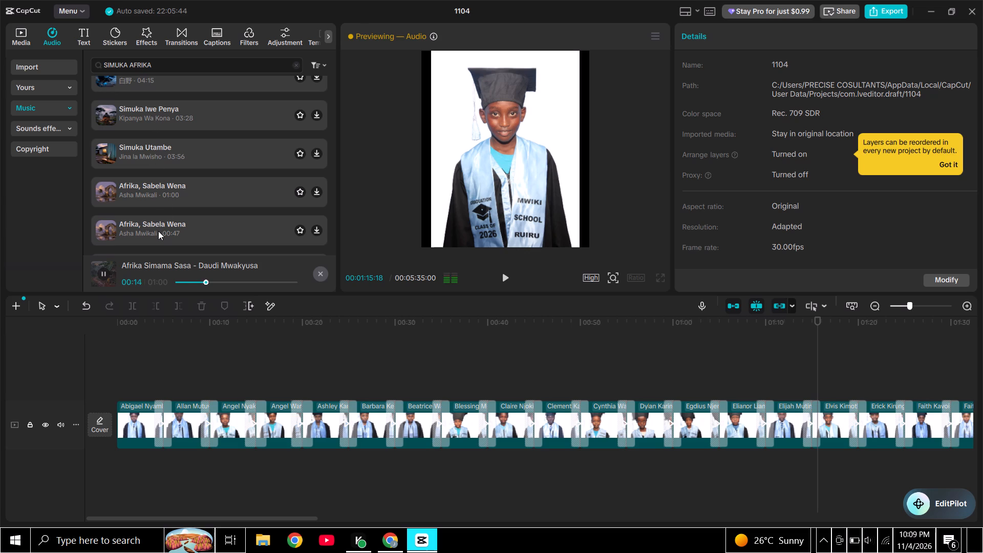
scroll(159, 221, down, 2)
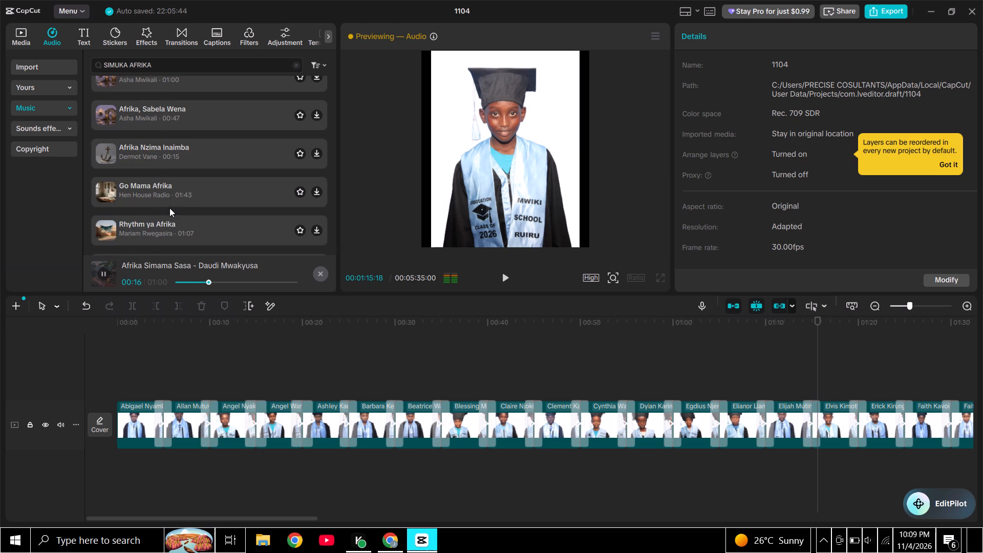
scroll(180, 178, up, 3)
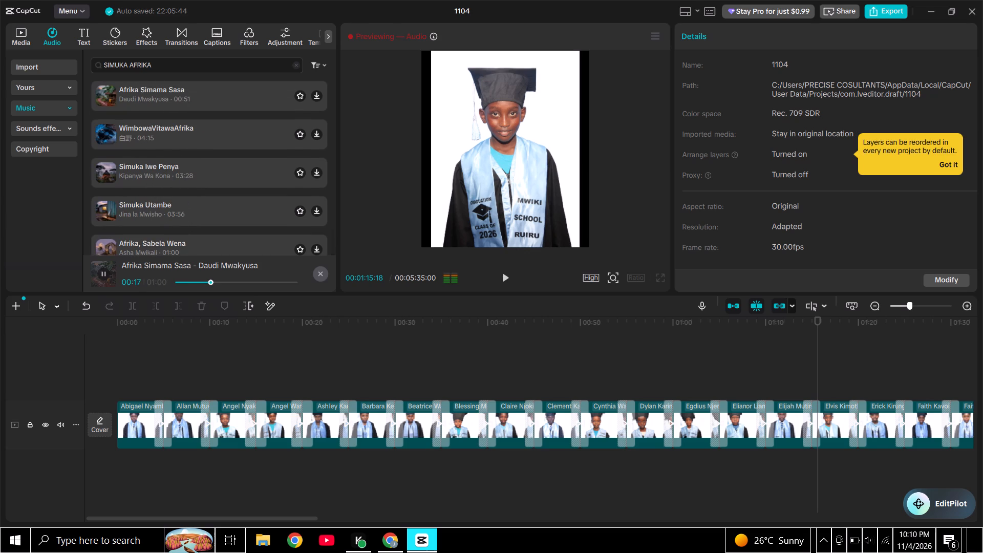
Replace the song search with "GUARDIAN ANGEL" and choose the suggested search "guardian angel songs".
click(160, 67)
key(BackSpace)
key(BackSpace)
key(BackSpace)
key(BackSpace)
key(BackSpace)
key(BackSpace)
key(BackSpace)
key(BackSpace)
key(BackSpace)
key(BackSpace)
key(BackSpace)
key(BackSpace)
key(BackSpace)
key(BackSpace)
key(BackSpace)
key(BackSpace)
key(BackSpace)
key(BackSpace)
key(BackSpace)
key(BackSpace)
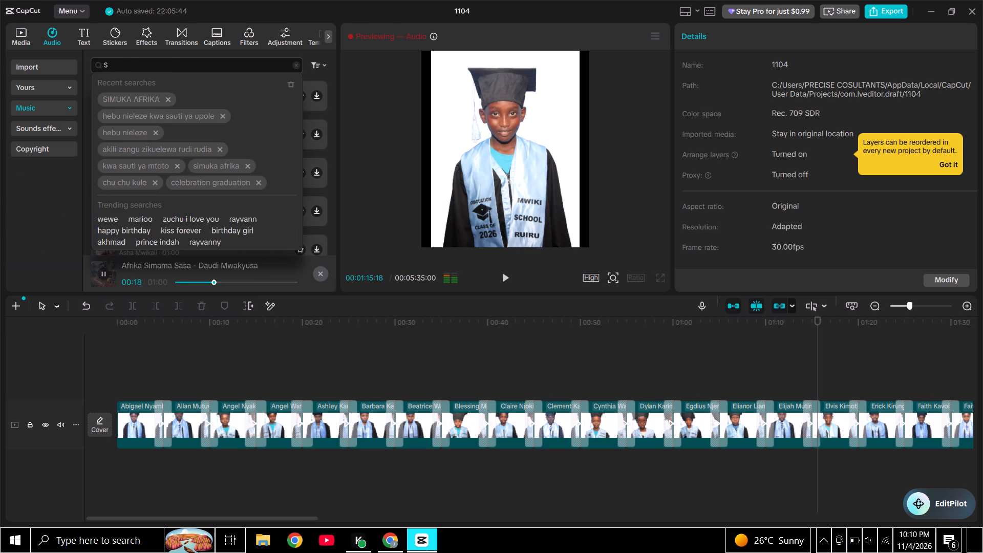
text(GUARDIAN ANGEL)
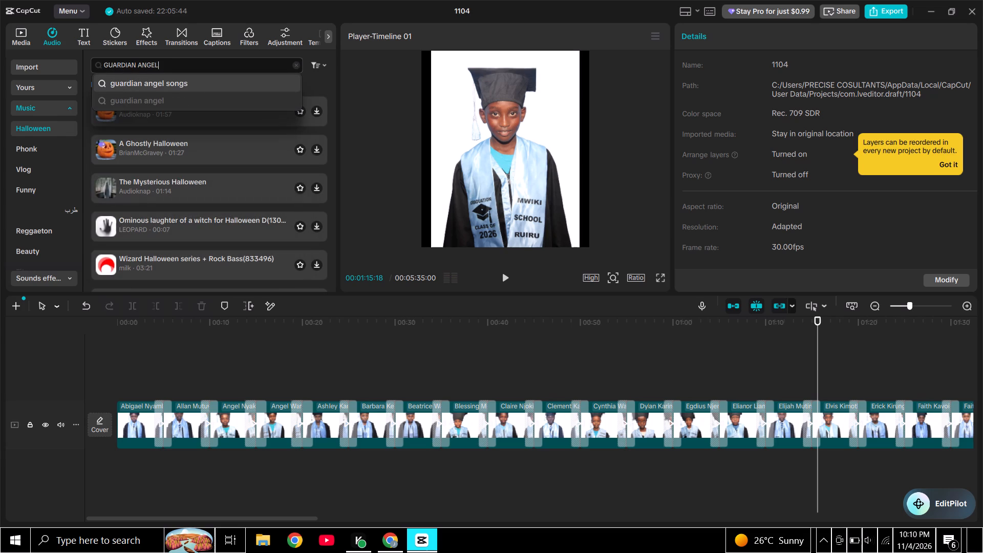
click(155, 87)
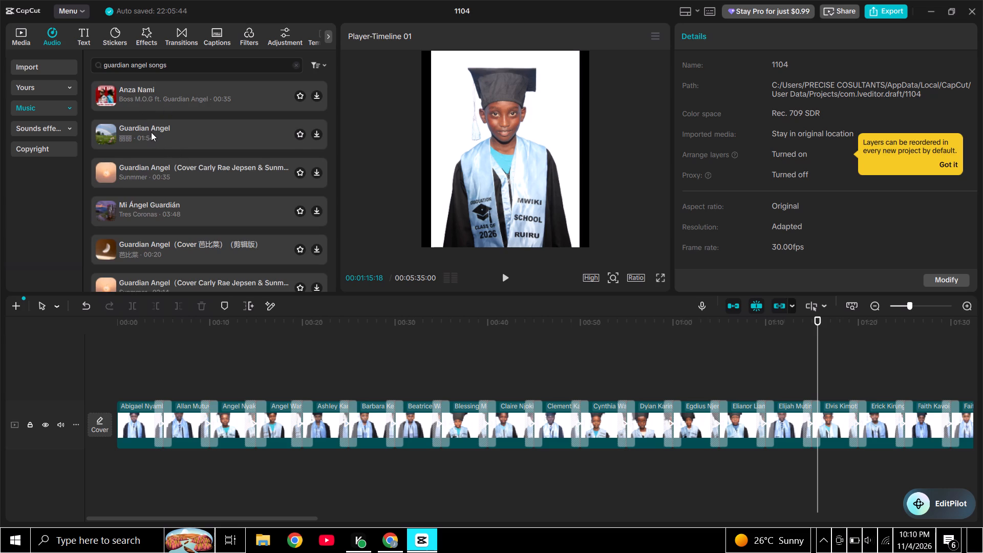
Preview the 01:54 "Guardian Angel" track while looking through the other guardian angel songs in the results.
click(149, 127)
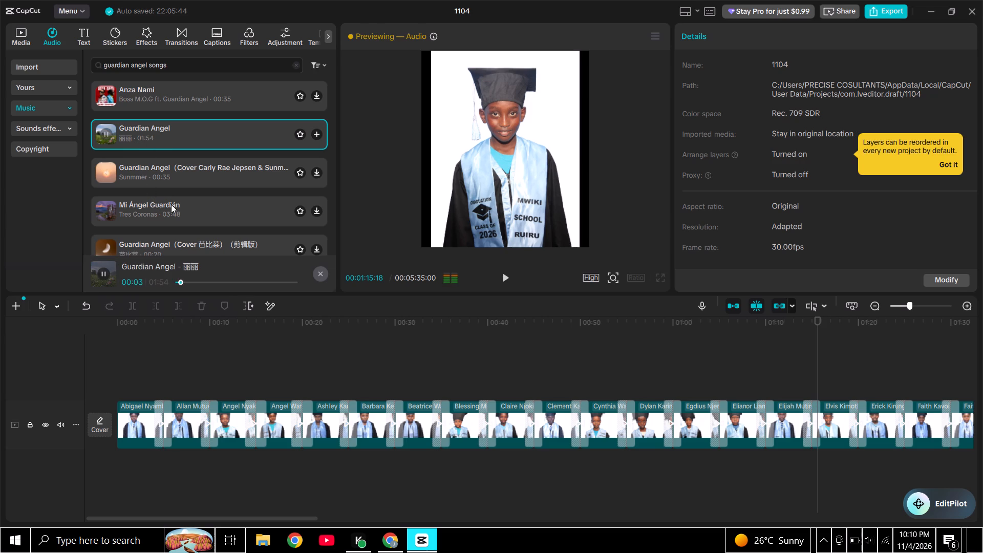
scroll(172, 202, down, 1)
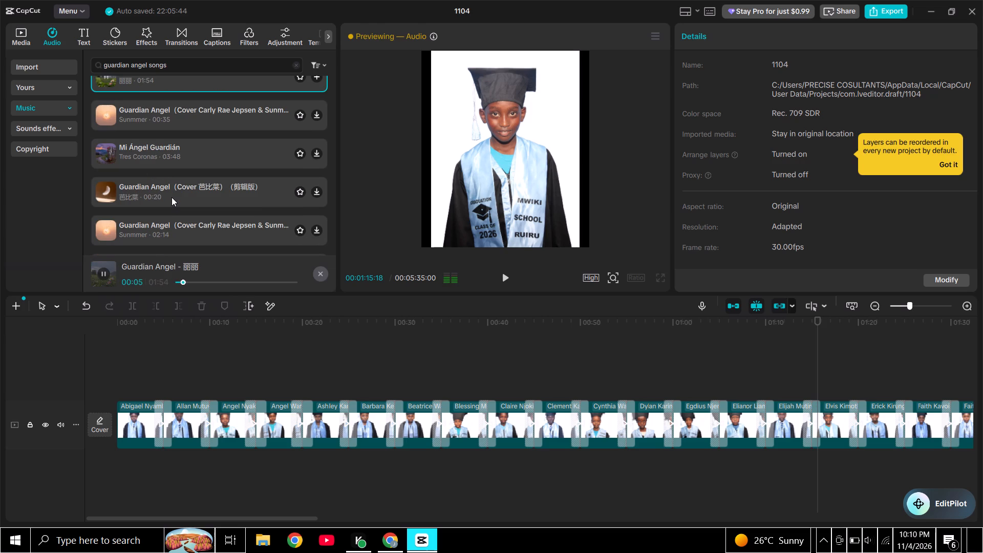
scroll(172, 177, down, 2)
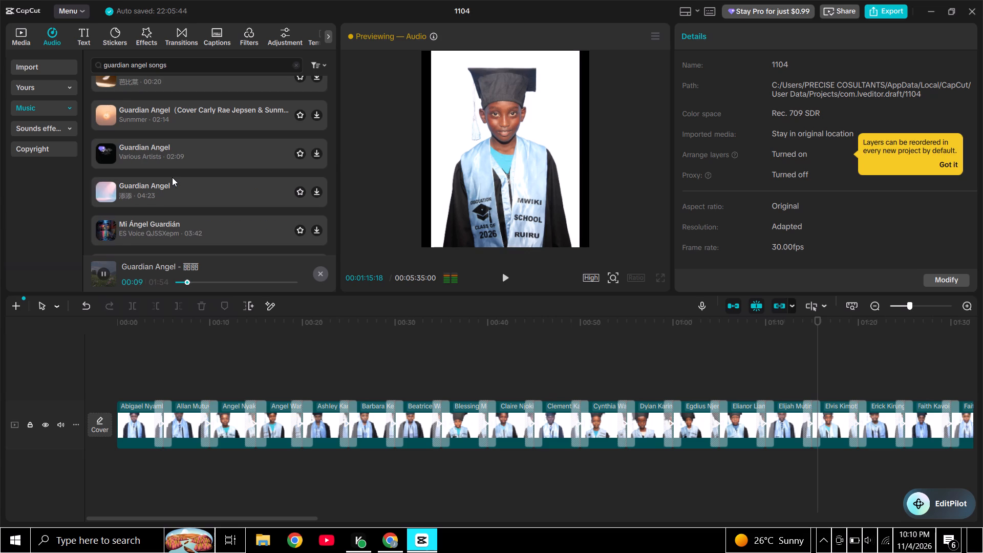
scroll(172, 177, down, 3)
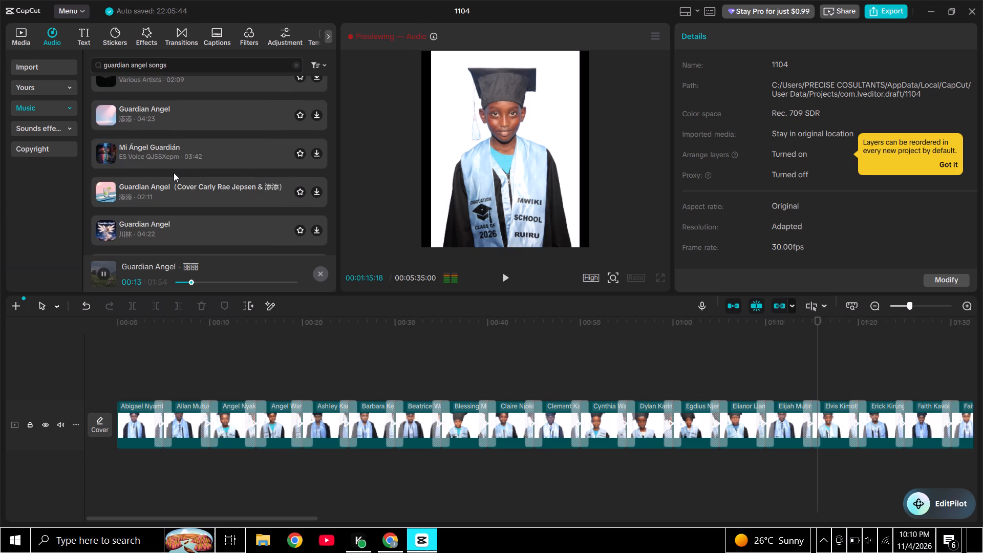
scroll(174, 173, down, 4)
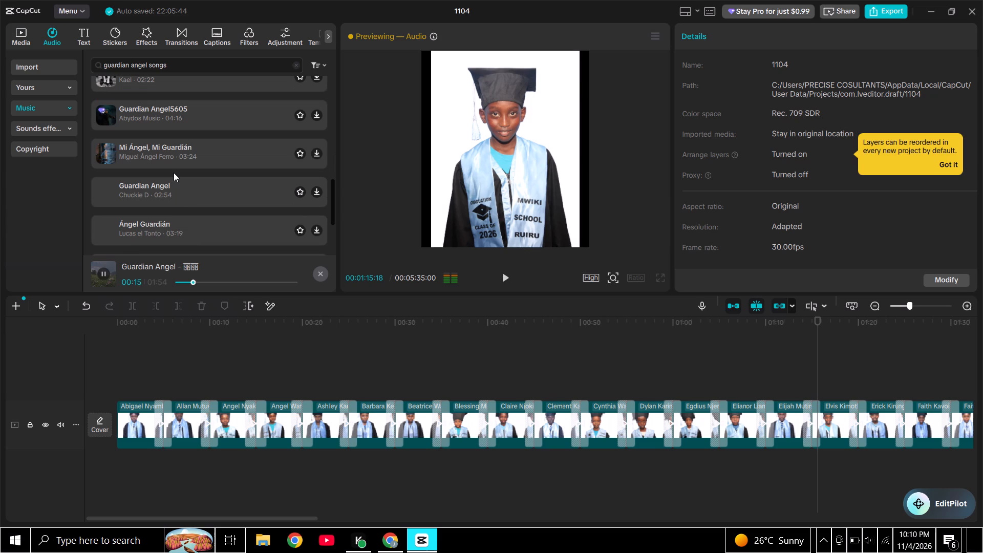
scroll(174, 173, down, 5)
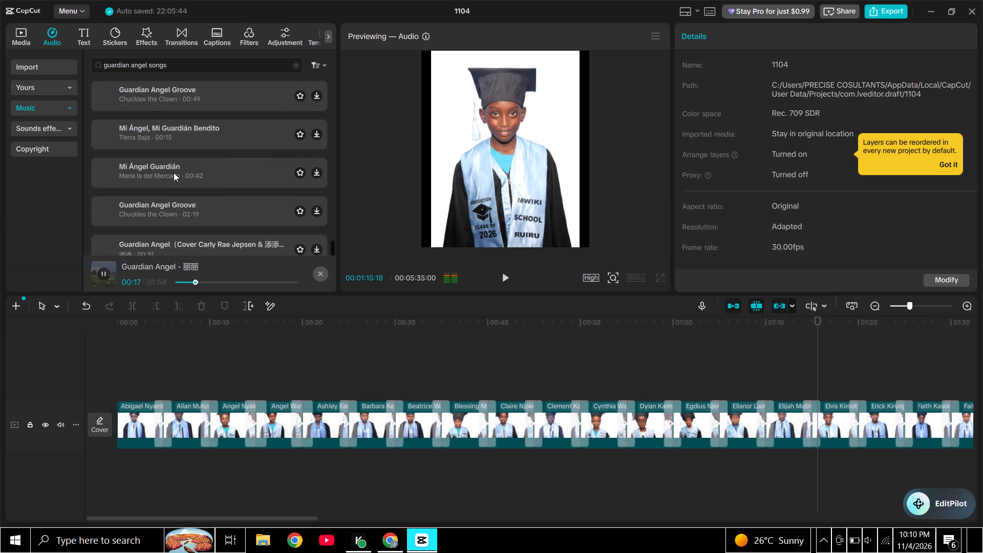
scroll(174, 173, up, 13)
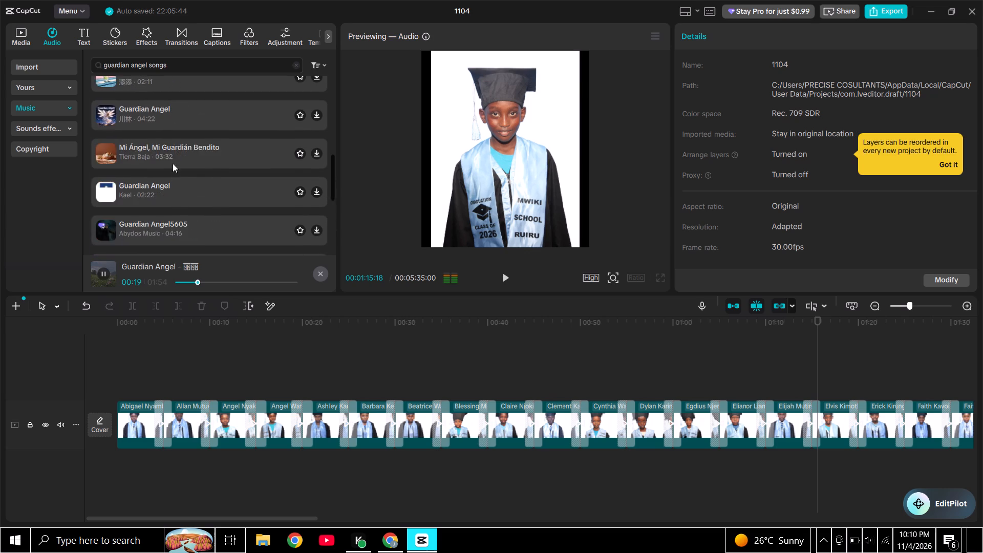
scroll(173, 163, up, 15)
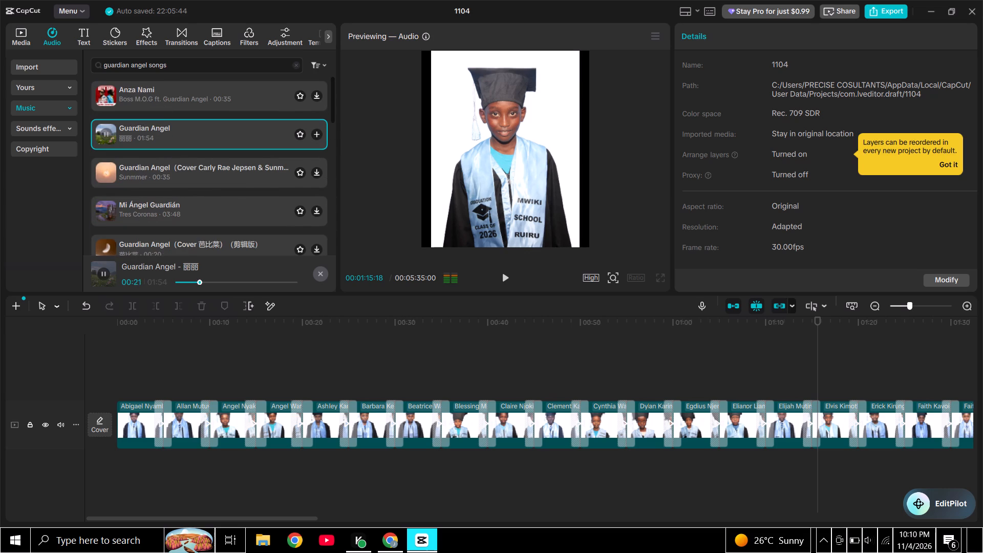
Replace the song search with "OLODU" and choose the suggested search "olodumare joel lwaga".
click(177, 68)
key(BackSpace)
key(BackSpace)
key(BackSpace)
key(BackSpace)
key(BackSpace)
key(BackSpace)
key(BackSpace)
key(BackSpace)
key(BackSpace)
key(BackSpace)
key(BackSpace)
key(BackSpace)
key(BackSpace)
key(BackSpace)
key(BackSpace)
key(BackSpace)
key(BackSpace)
key(BackSpace)
key(BackSpace)
key(BackSpace)
key(BackSpace)
text(OLODU)
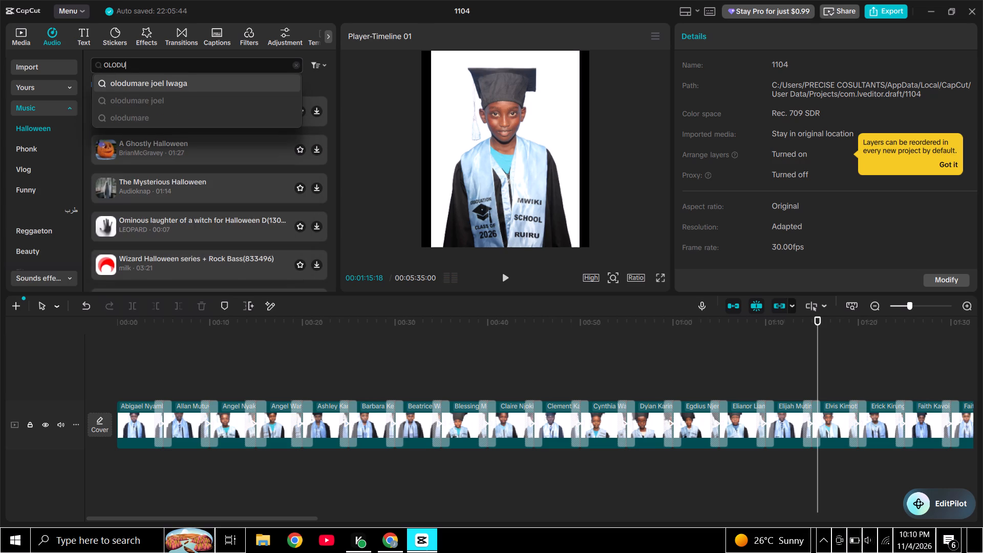
click(165, 81)
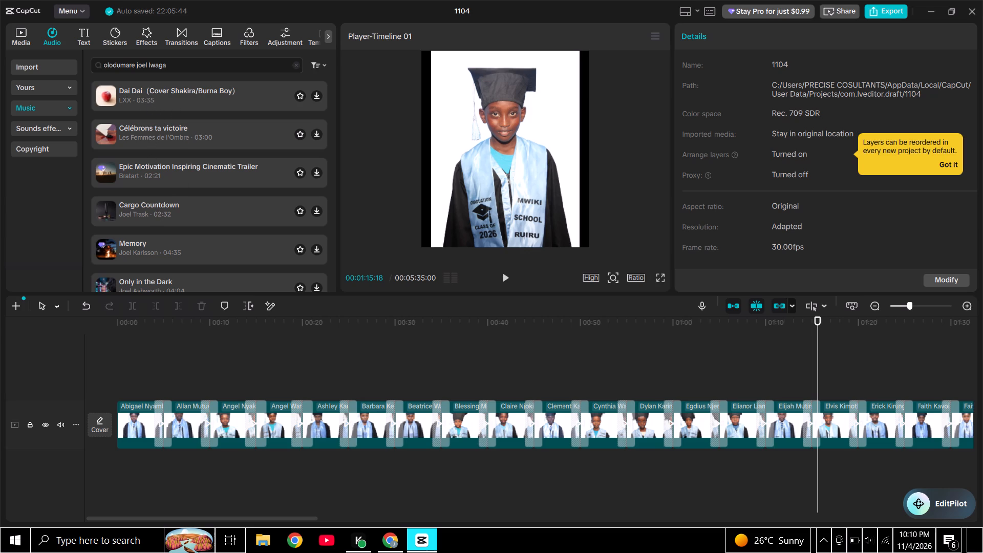
Rerun the "olodumare joel lwaga" song search and look through its results for a suitable track.
scroll(174, 67, down, 2)
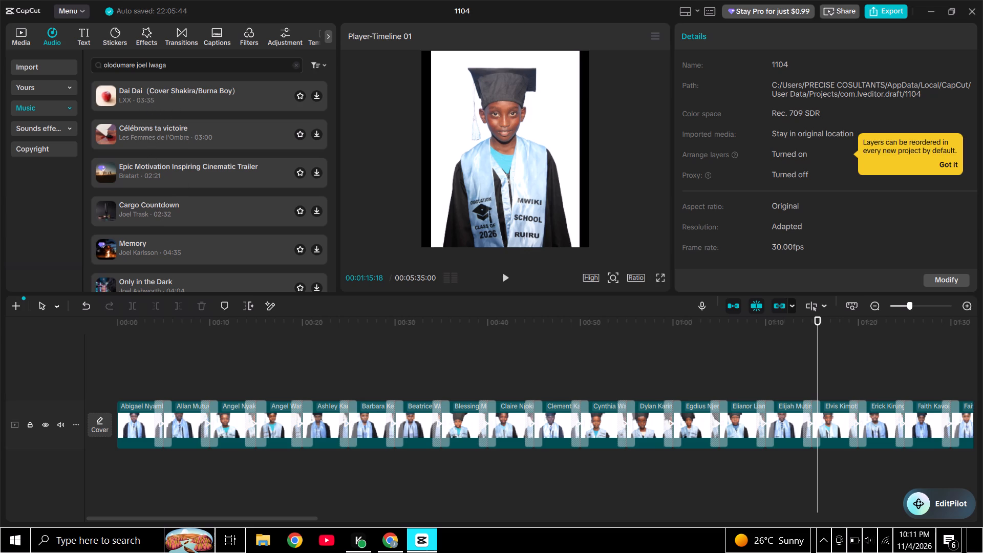
scroll(174, 67, up, 2)
click(174, 67)
key(Return)
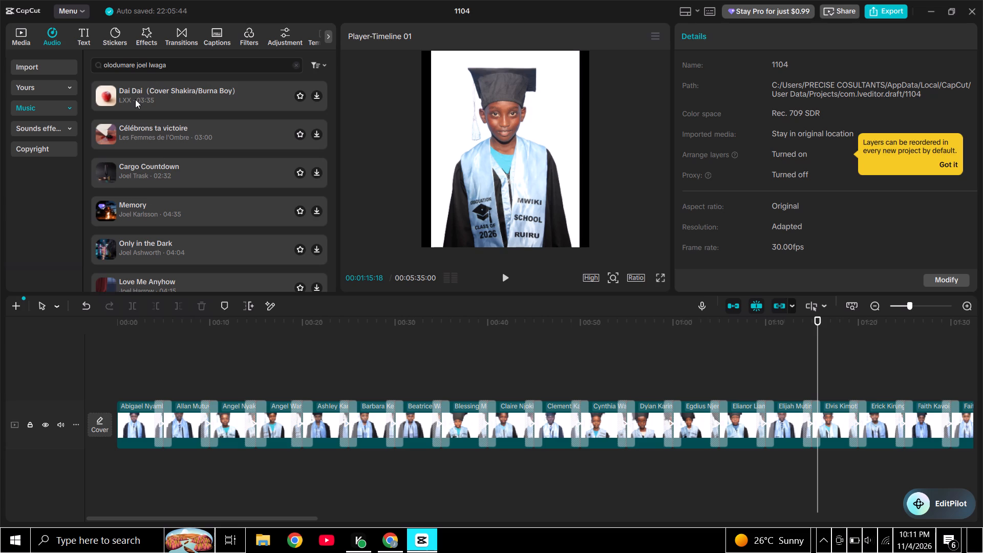
scroll(135, 99, down, 4)
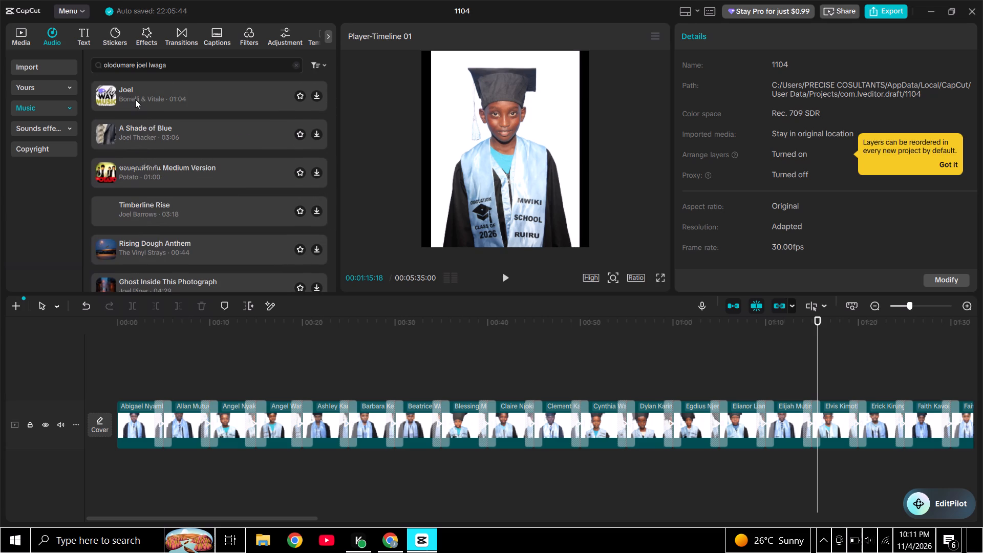
scroll(135, 99, up, 2)
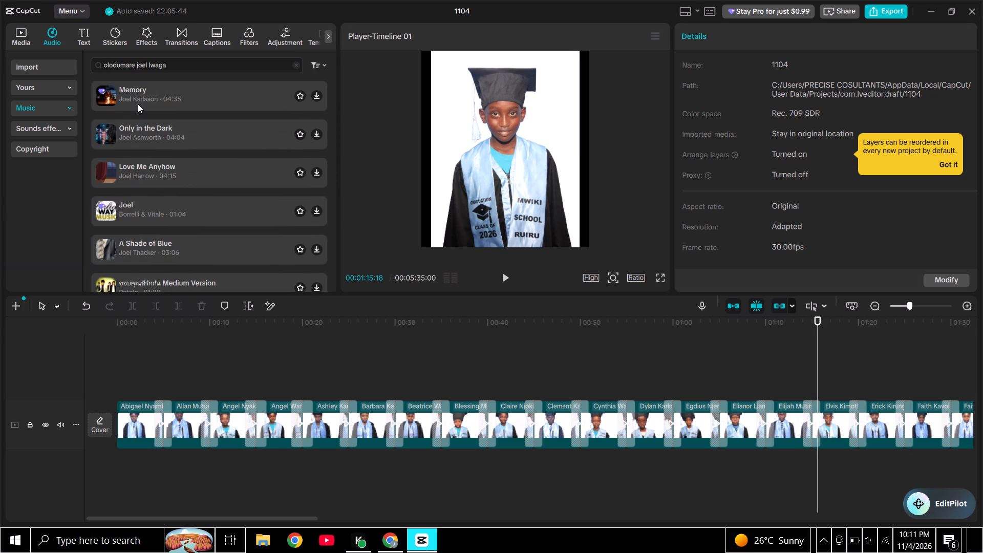
Replace the song search with "jOEL lWANGA SONG" and run it.
drag(177, 69, 152, 60)
drag(152, 60, 102, 60)
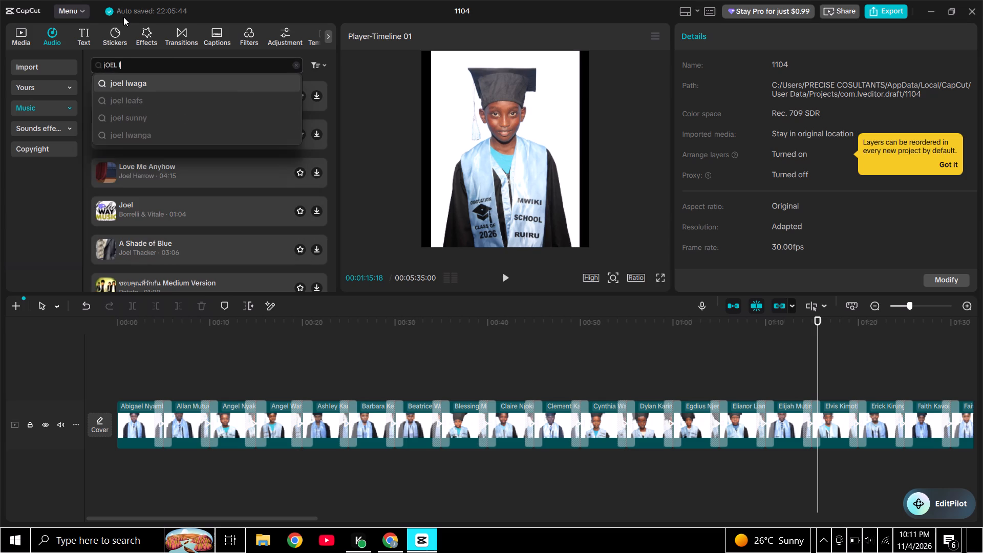
key(a)
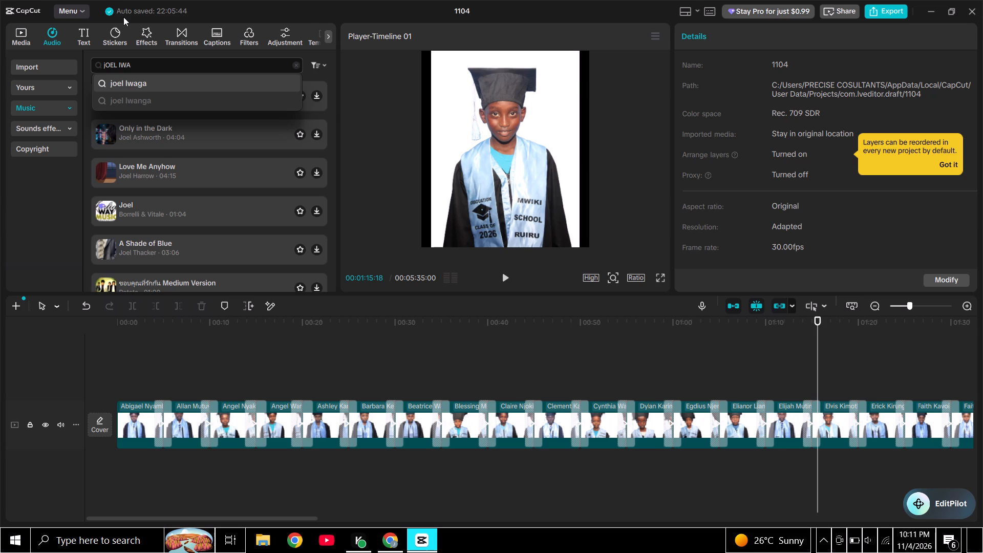
text(NG)
key(a)
key(space)
text(SONG)
key(Return)
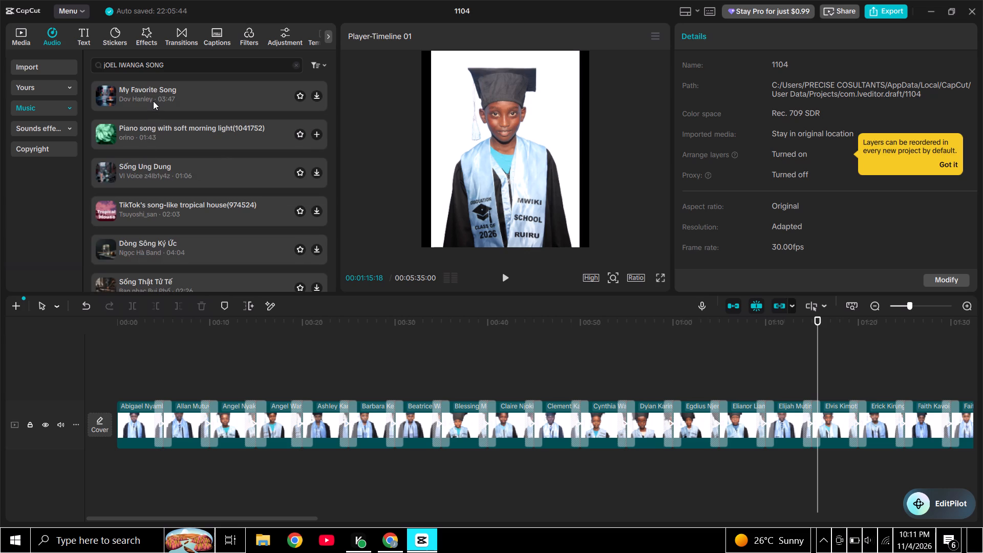
Look through the list of songs found for Joel Lwanga for a suitable background track.
scroll(165, 185, down, 1)
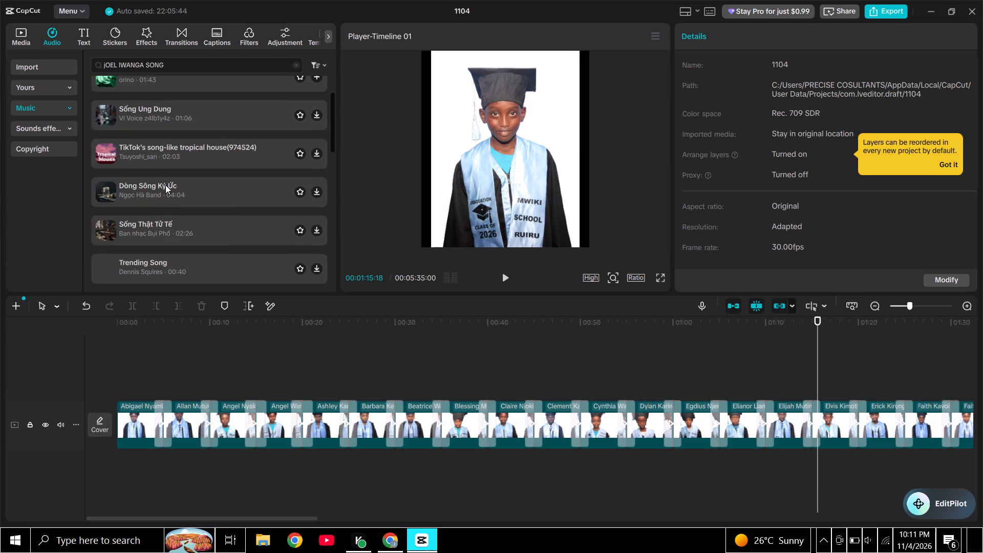
scroll(165, 185, down, 2)
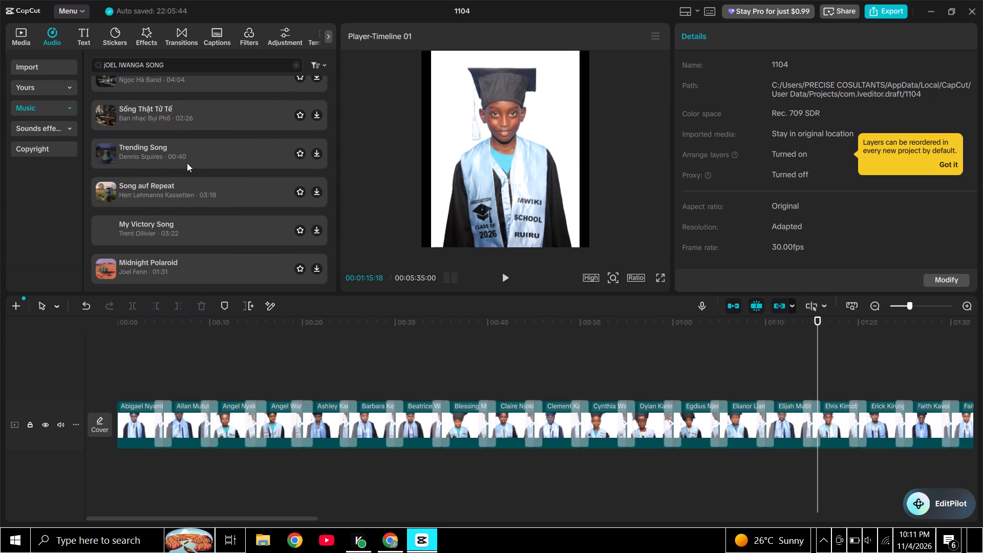
scroll(191, 162, down, 3)
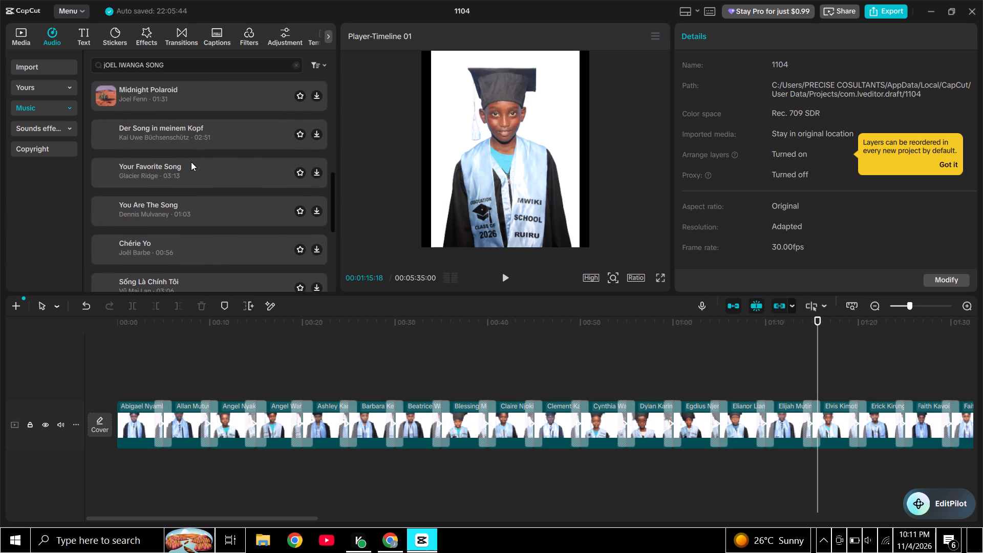
scroll(191, 162, down, 4)
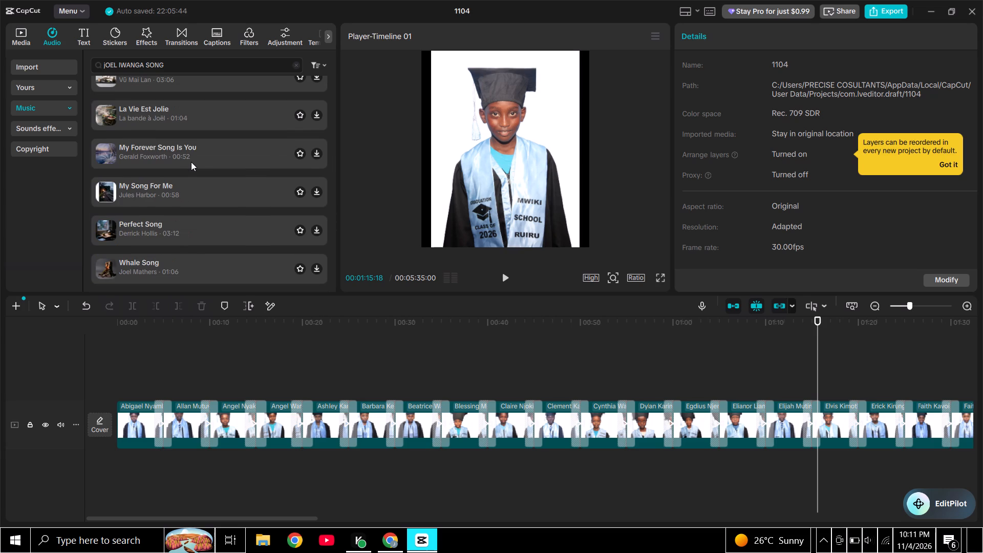
scroll(191, 162, down, 2)
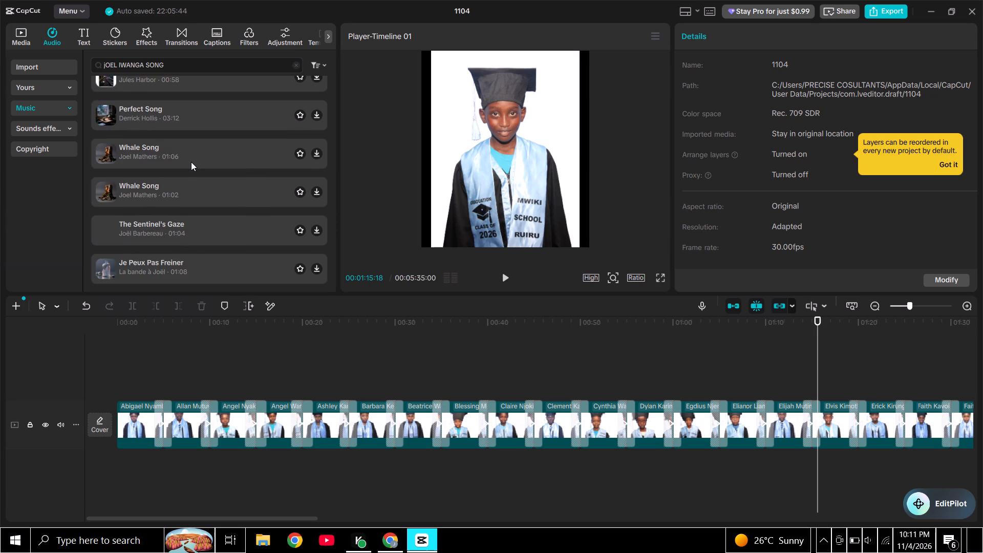
scroll(191, 162, up, 14)
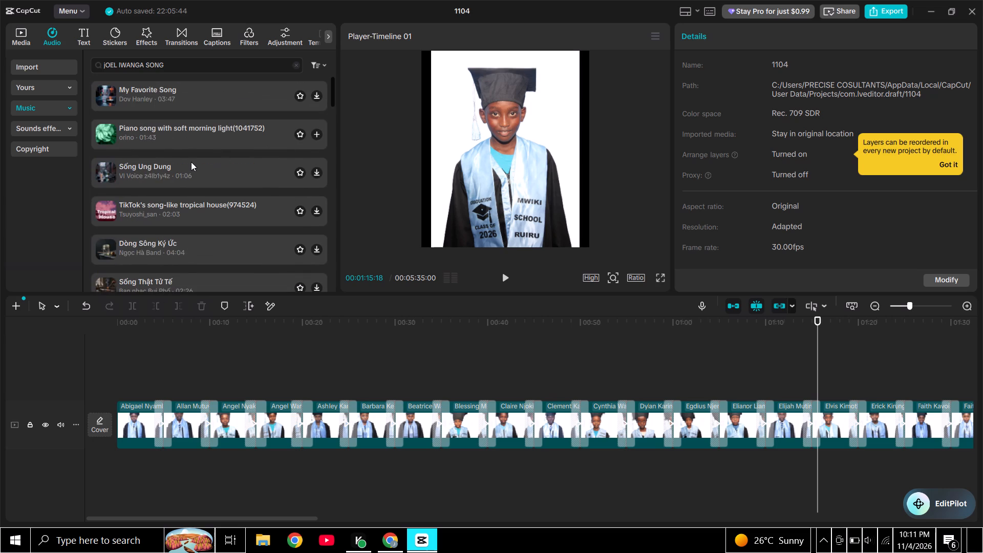
scroll(191, 162, up, 6)
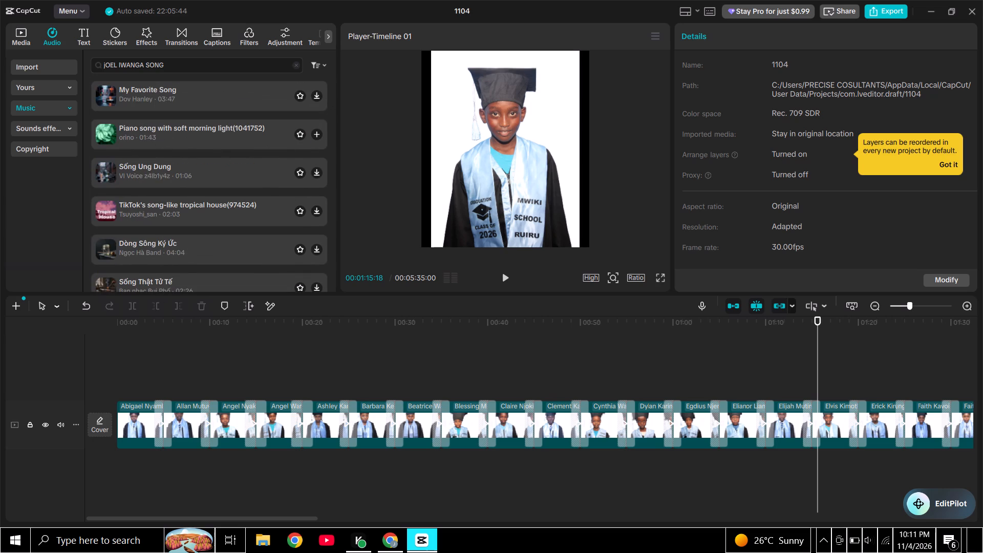
Clear the song search and choose the trending search "happy birthday".
click(179, 66)
key(BackSpace)
key(BackSpace)
key(BackSpace)
key(BackSpace)
key(BackSpace)
key(BackSpace)
key(BackSpace)
key(BackSpace)
key(BackSpace)
key(BackSpace)
key(BackSpace)
key(BackSpace)
key(BackSpace)
key(BackSpace)
key(BackSpace)
key(BackSpace)
key(BackSpace)
key(BackSpace)
key(BackSpace)
key(BackSpace)
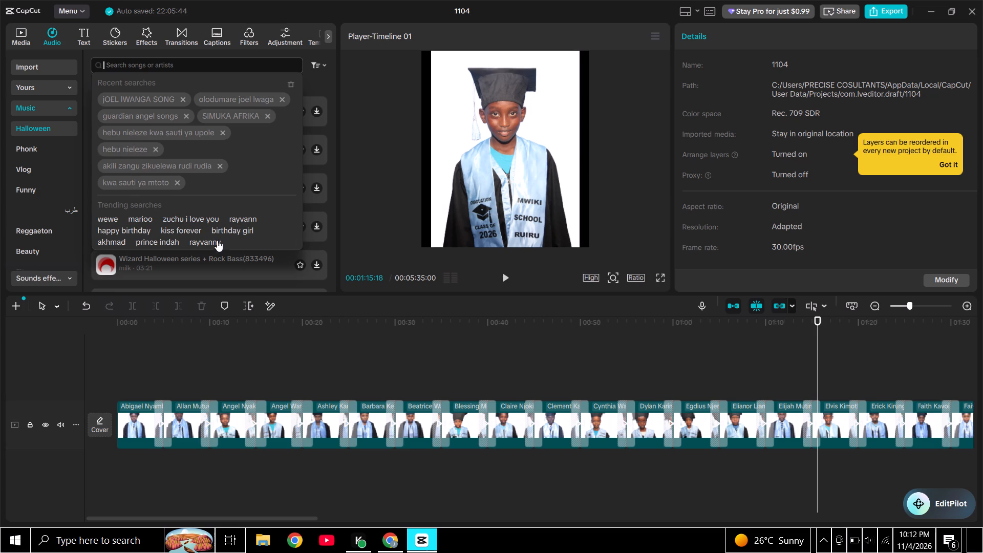
click(117, 232)
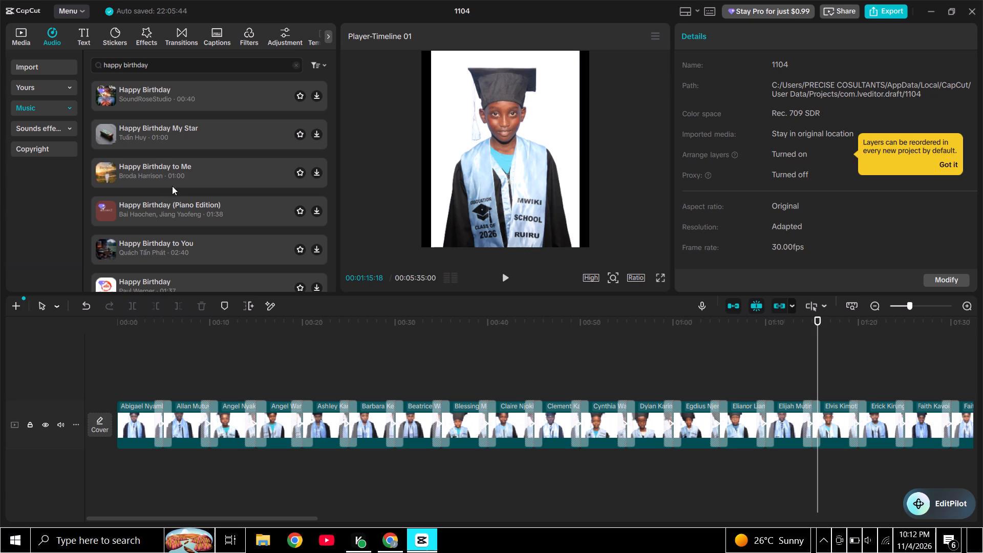
Preview the "Happy Birthday (Piano Edition)" track while looking through the other birthday songs.
click(163, 211)
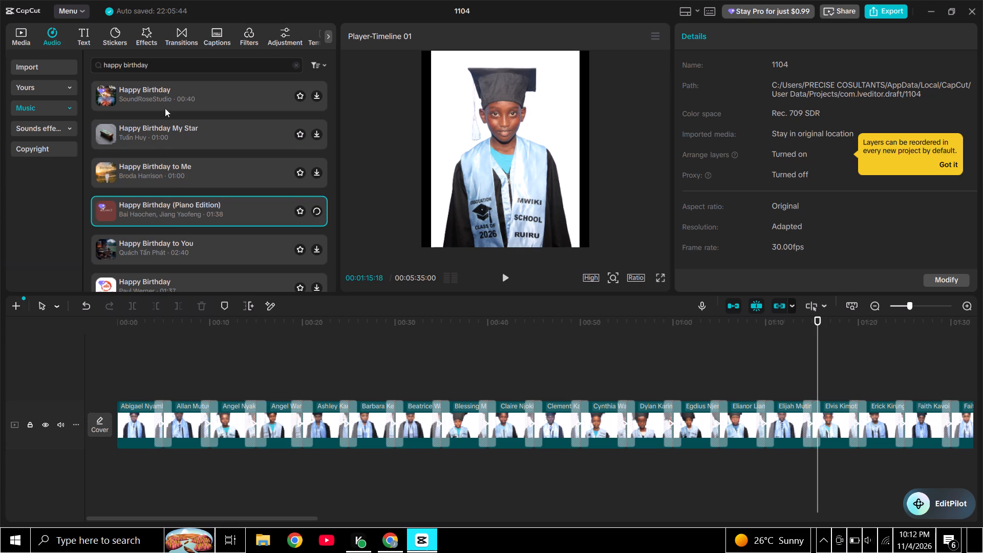
scroll(163, 143, down, 3)
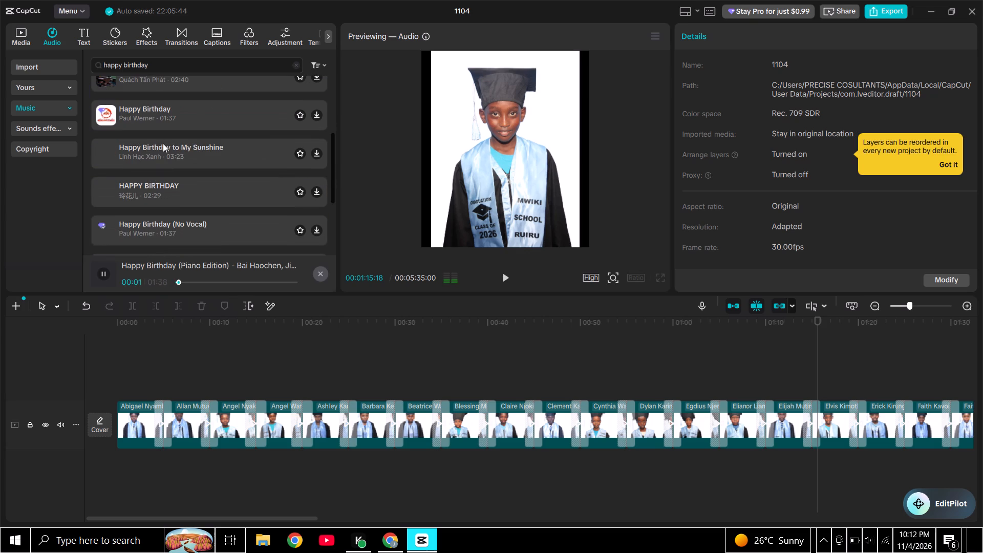
scroll(163, 143, up, 8)
Replace the song search with "SO LONG BYE BYE" and run it.
click(163, 69)
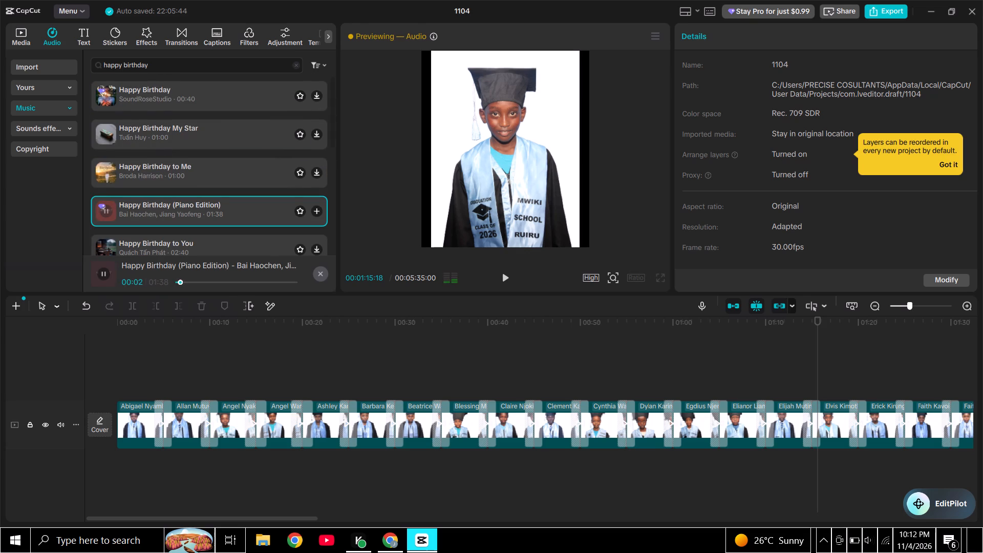
key(BackSpace)
key(BackSpace)
key(BackSpace)
key(BackSpace)
key(BackSpace)
key(BackSpace)
key(BackSpace)
key(BackSpace)
key(BackSpace)
key(BackSpace)
key(BackSpace)
key(BackSpace)
key(BackSpace)
key(BackSpace)
key(BackSpace)
key(BackSpace)
key(BackSpace)
key(BackSpace)
key(BackSpace)
key(BackSpace)
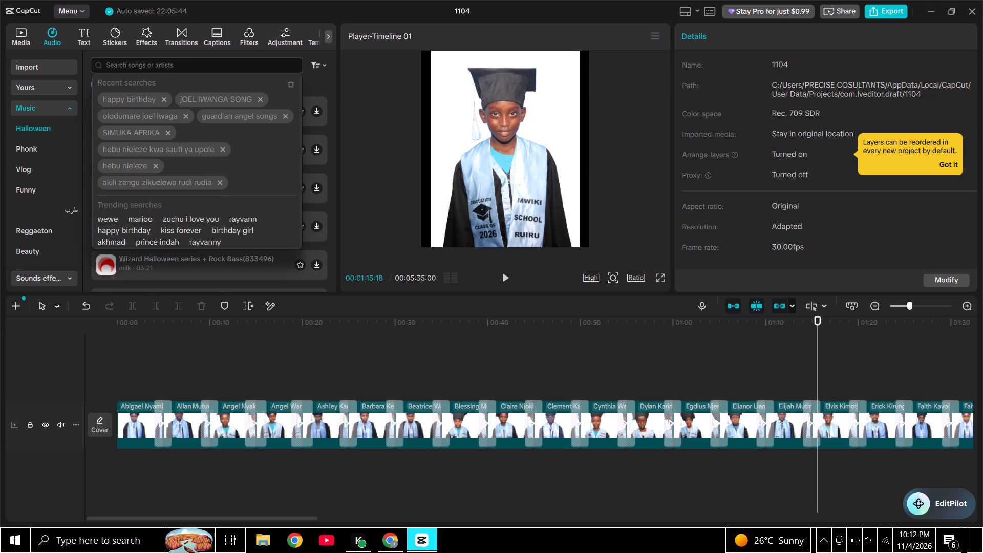
text(SO LONG BYE)
key(space)
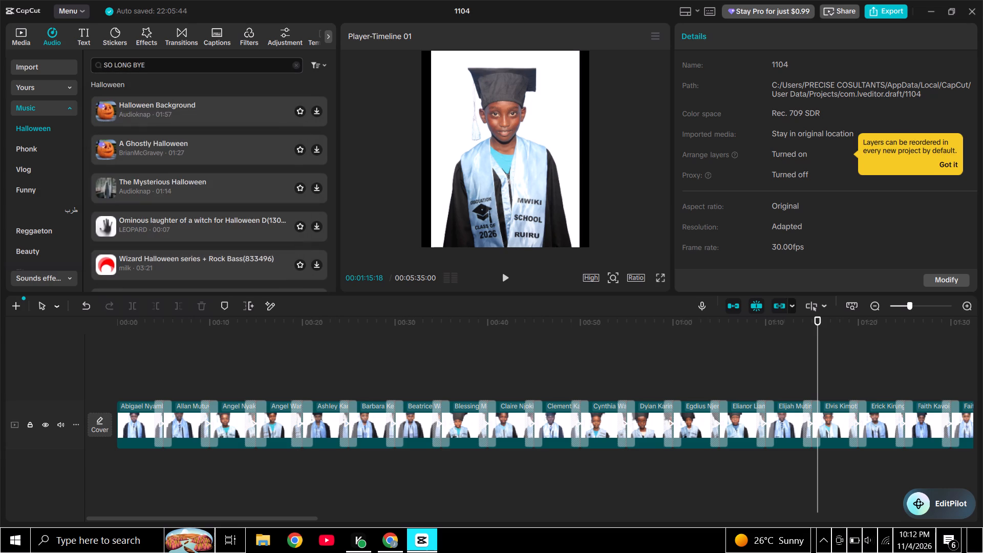
text(BYE)
key(Return)
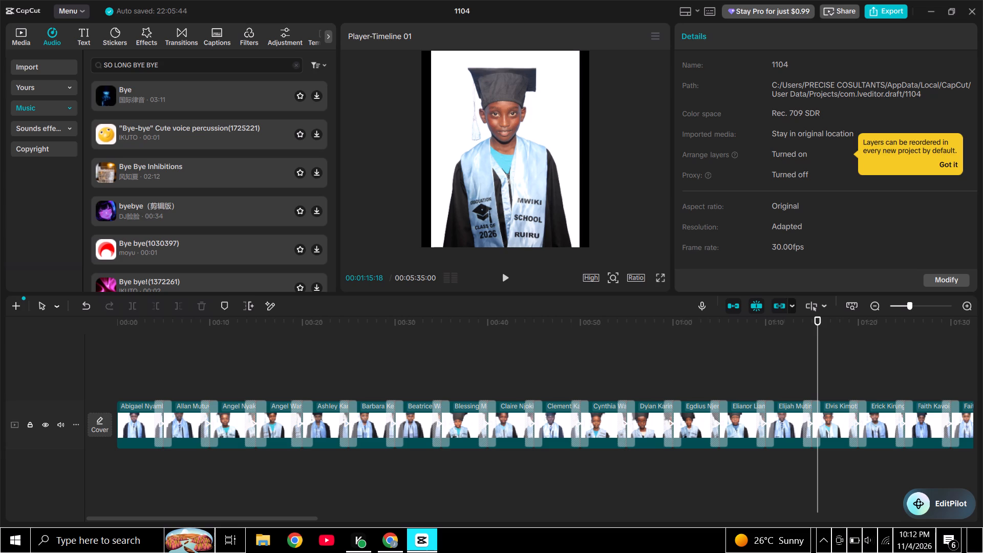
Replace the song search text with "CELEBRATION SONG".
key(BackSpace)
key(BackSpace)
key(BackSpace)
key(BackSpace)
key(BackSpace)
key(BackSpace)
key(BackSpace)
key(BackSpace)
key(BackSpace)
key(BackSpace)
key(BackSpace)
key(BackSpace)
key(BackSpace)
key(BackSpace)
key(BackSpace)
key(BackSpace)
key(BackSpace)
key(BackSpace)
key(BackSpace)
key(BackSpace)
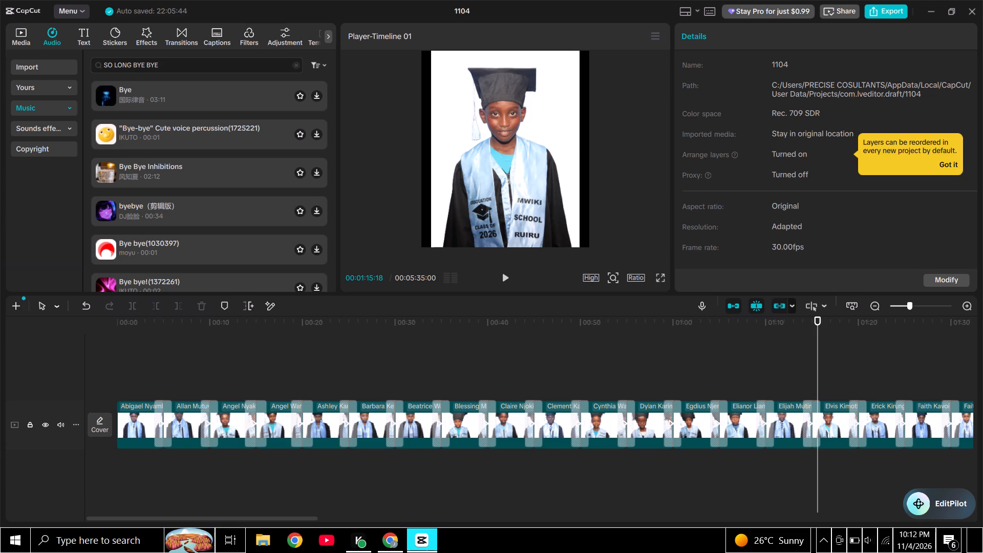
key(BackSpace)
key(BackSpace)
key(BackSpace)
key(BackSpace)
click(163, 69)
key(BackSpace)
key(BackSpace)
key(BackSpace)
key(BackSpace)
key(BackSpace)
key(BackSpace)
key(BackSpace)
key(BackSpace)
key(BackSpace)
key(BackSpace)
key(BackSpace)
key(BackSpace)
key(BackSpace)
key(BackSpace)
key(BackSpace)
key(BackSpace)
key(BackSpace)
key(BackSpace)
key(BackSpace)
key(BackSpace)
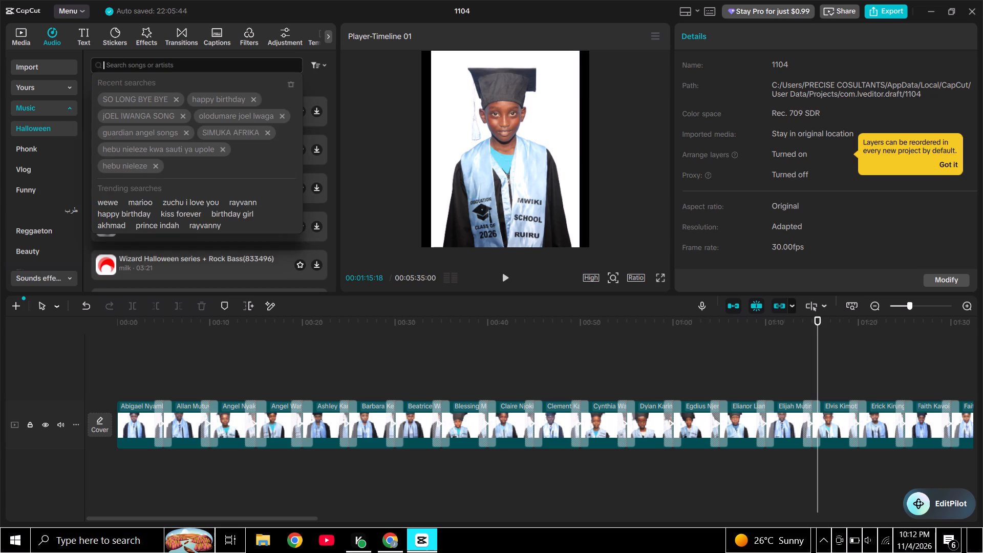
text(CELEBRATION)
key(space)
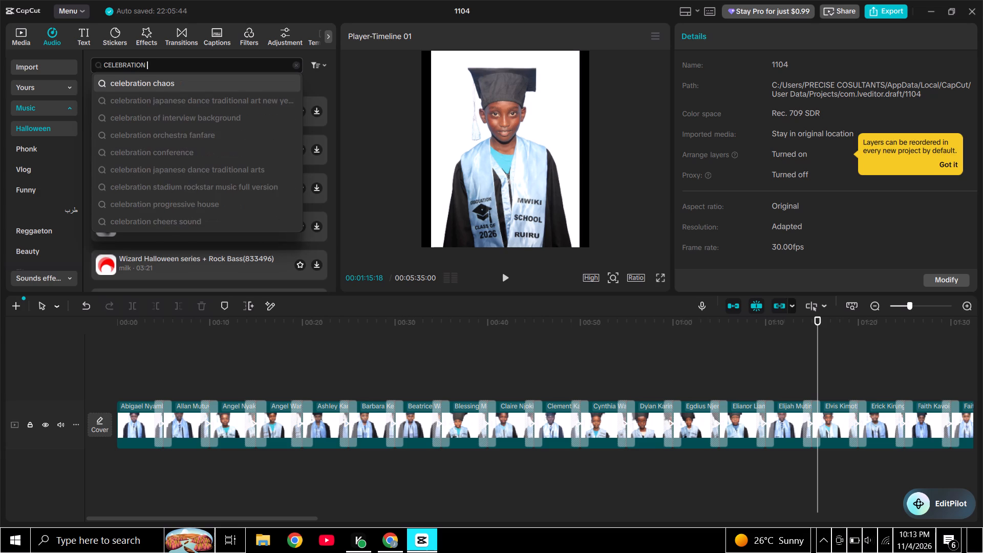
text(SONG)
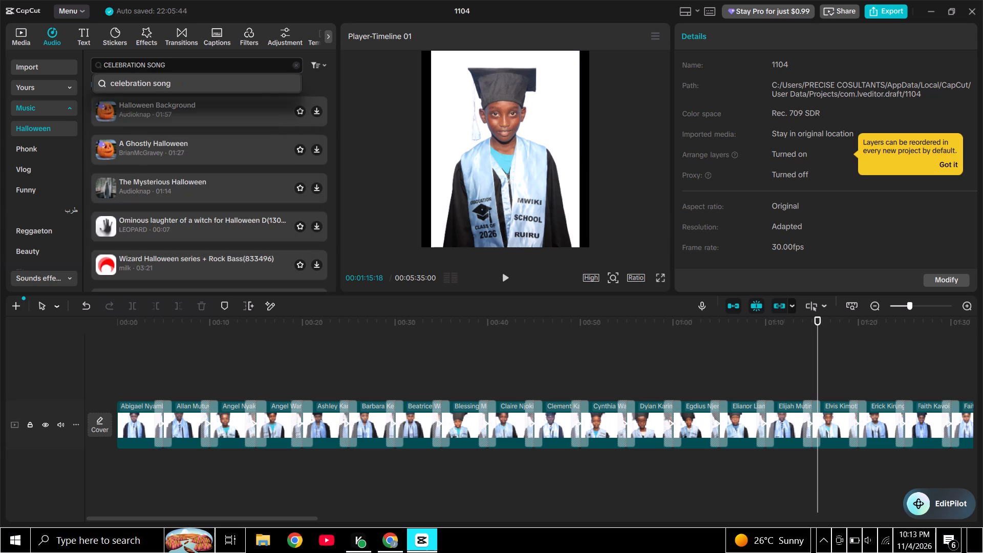
Replace the song search with "JOYOUS CELEBRATION" and run it.
key(BackSpace)
key(BackSpace)
key(BackSpace)
key(BackSpace)
key(BackSpace)
key(BackSpace)
key(BackSpace)
key(BackSpace)
key(BackSpace)
key(BackSpace)
key(BackSpace)
key(BackSpace)
key(BackSpace)
key(BackSpace)
key(BackSpace)
key(BackSpace)
key(BackSpace)
key(BackSpace)
key(BackSpace)
key(BackSpace)
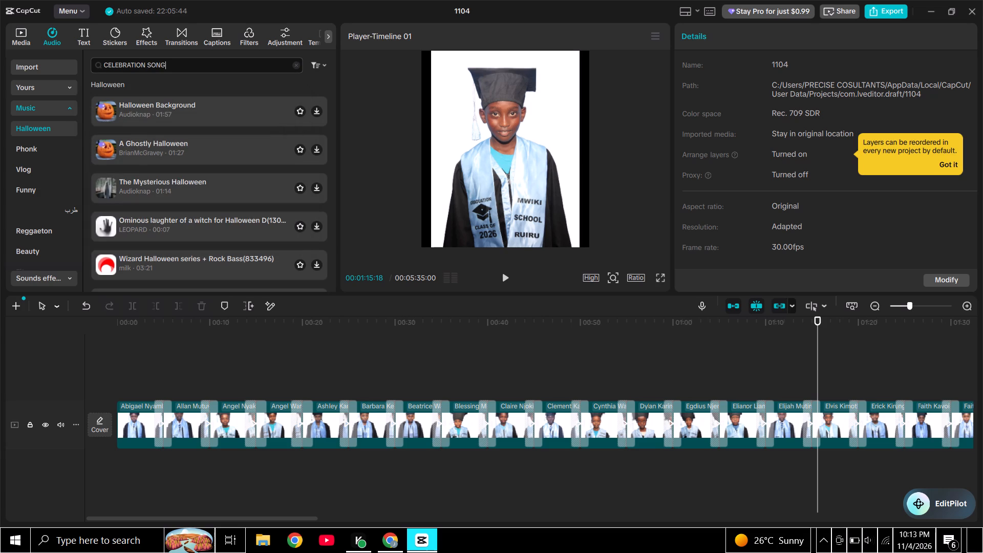
text(JOYOUS S)
key(BackSpace)
text(CELBER)
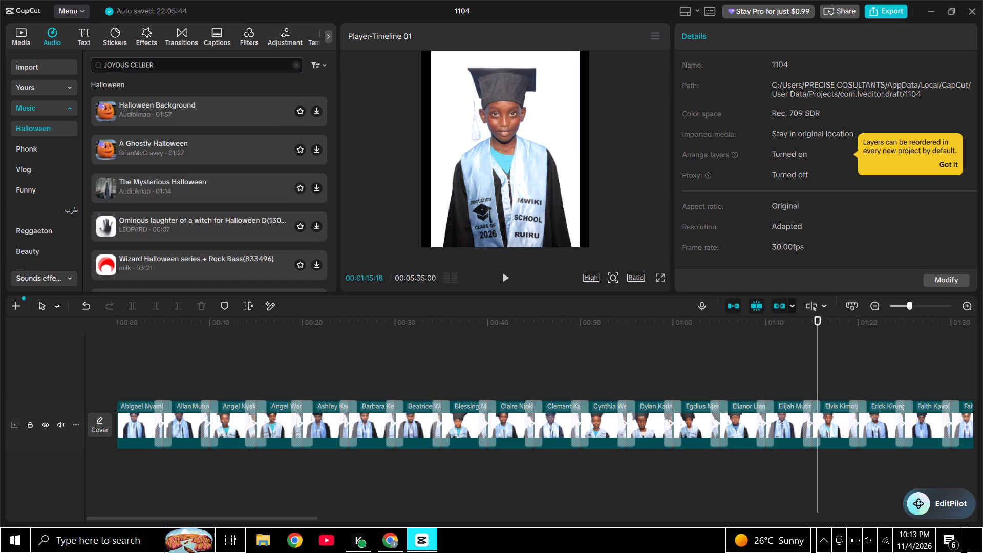
key(BackSpace)
key(BackSpace)
key(BackSpace)
key(e)
text(BRATION)
key(Return)
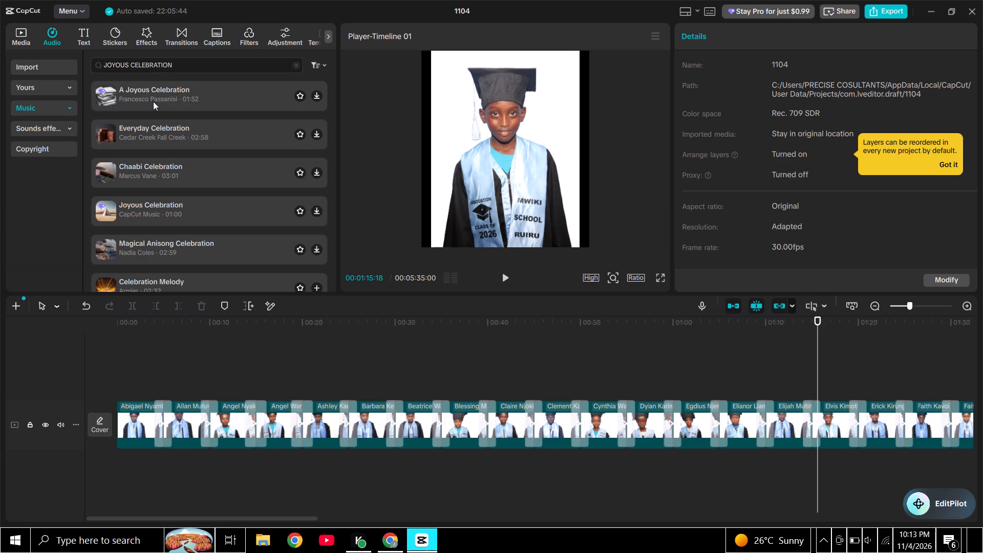
Extend the song search to "JOYOUS CELEBRATION SONG" and run it.
click(182, 63)
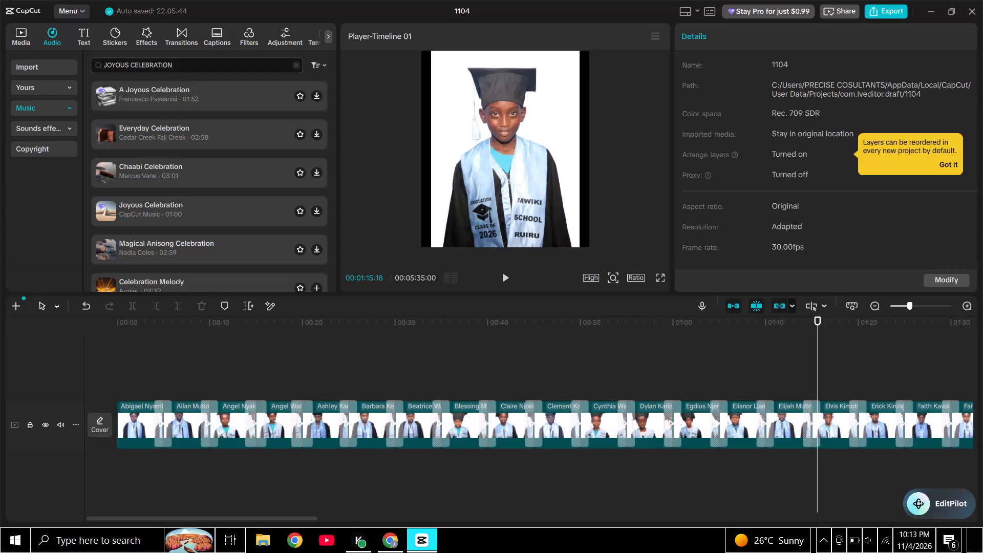
key(space)
text(SONG)
key(Return)
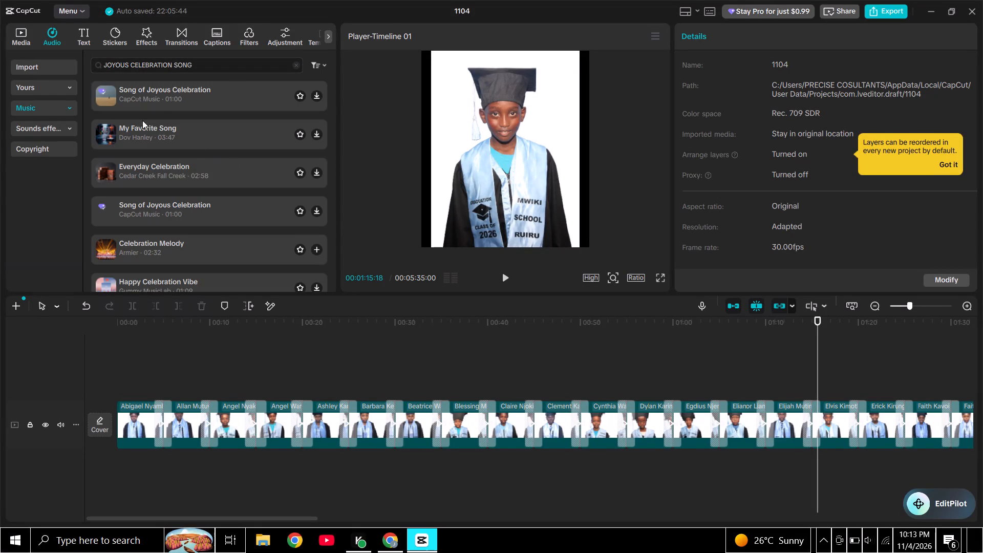
Preview the first "Song of Joyous Celebration" track while looking through the other celebration songs.
click(168, 94)
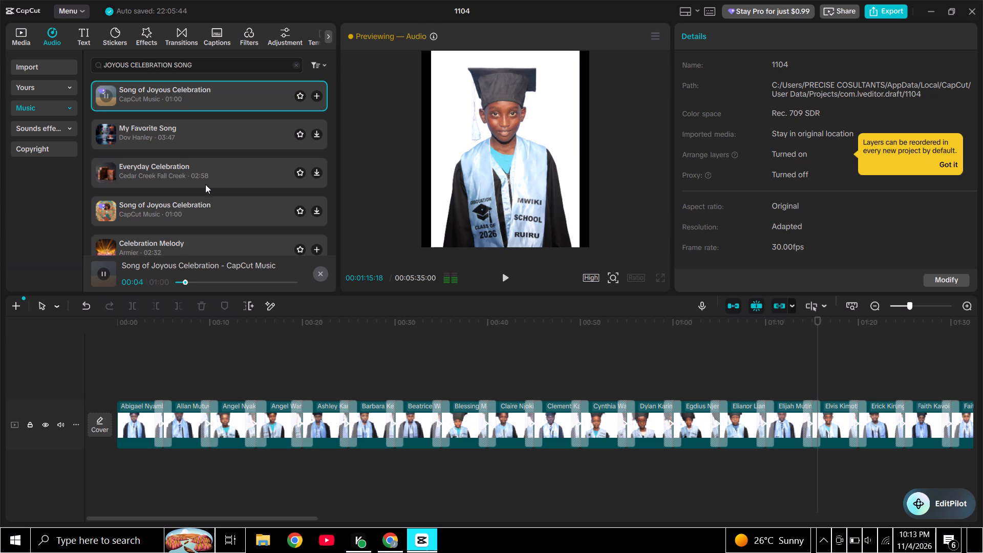
scroll(188, 112, down, 1)
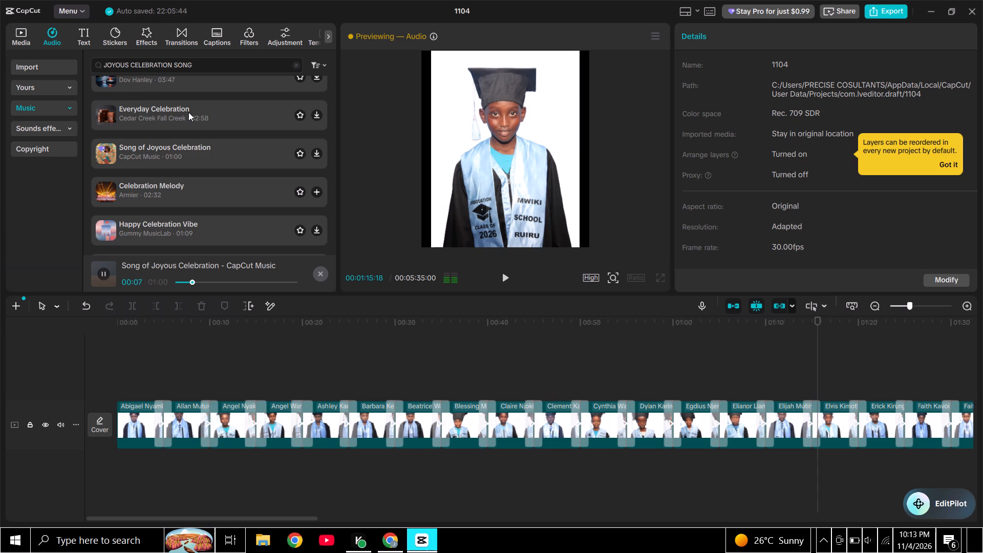
scroll(188, 112, down, 1)
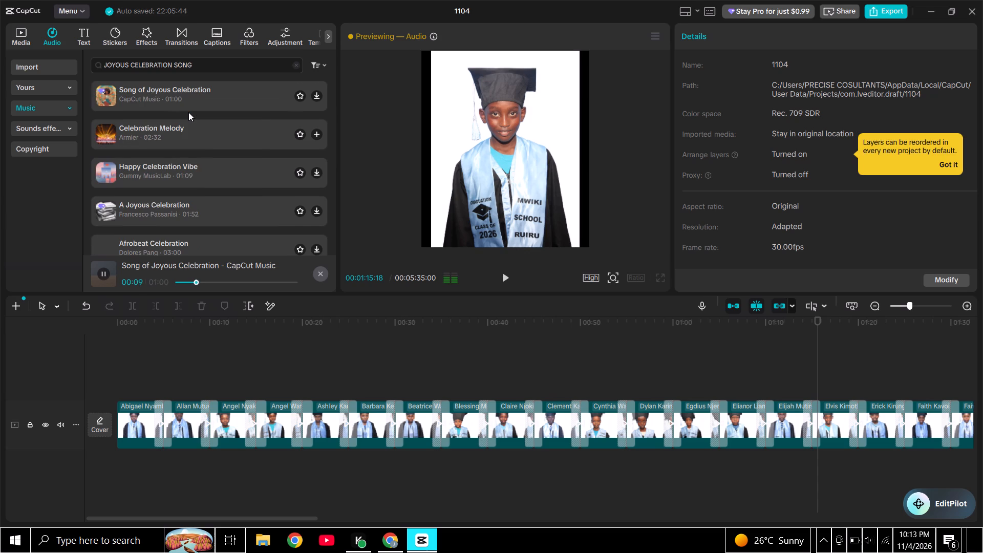
scroll(188, 112, up, 1)
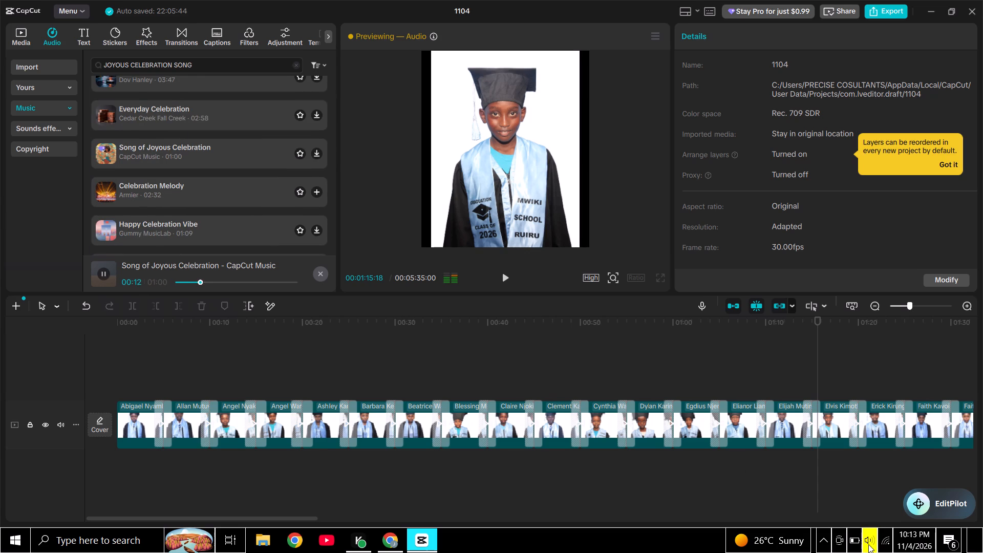
Raise the computer's speaker volume to 54 to hear the previewed song.
click(869, 549)
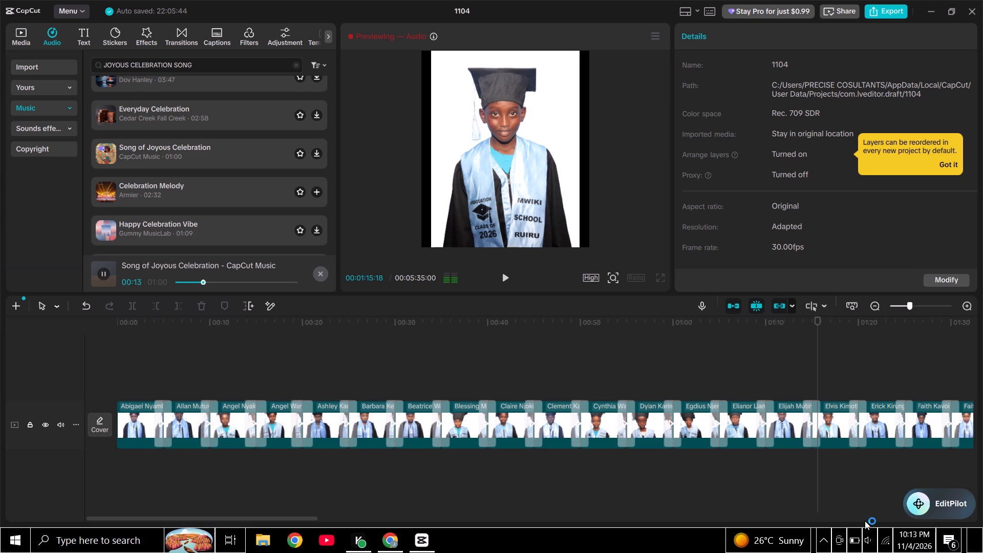
click(846, 512)
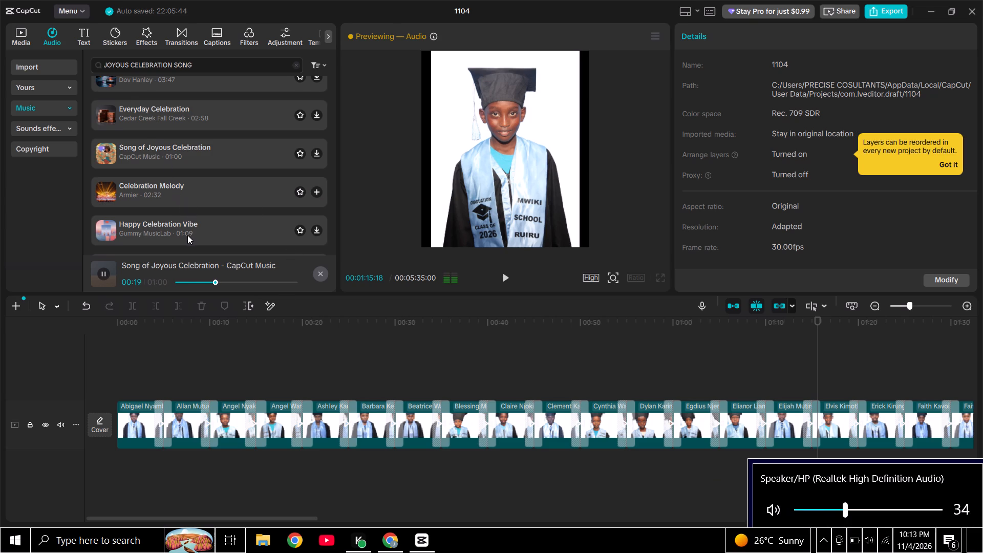
click(879, 509)
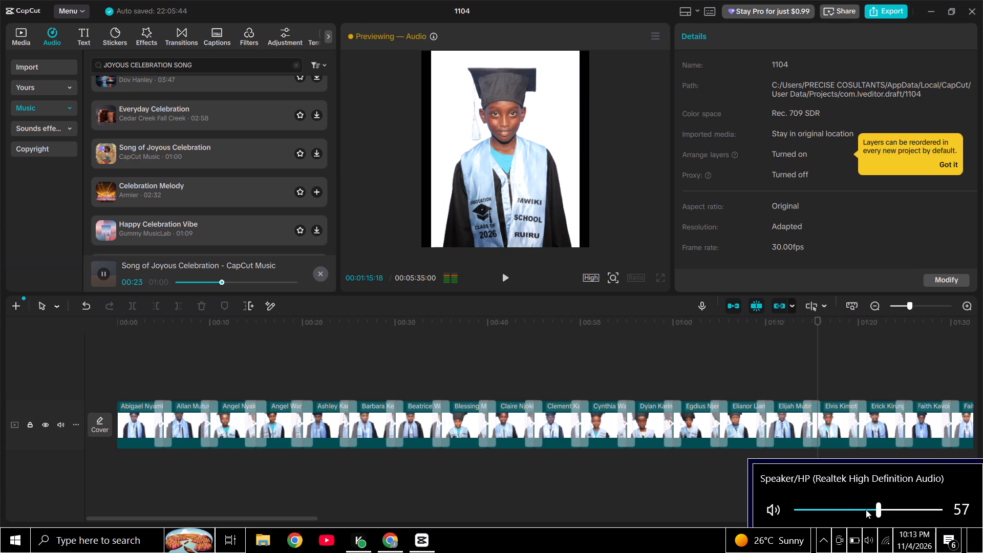
click(866, 509)
scroll(176, 156, up, 3)
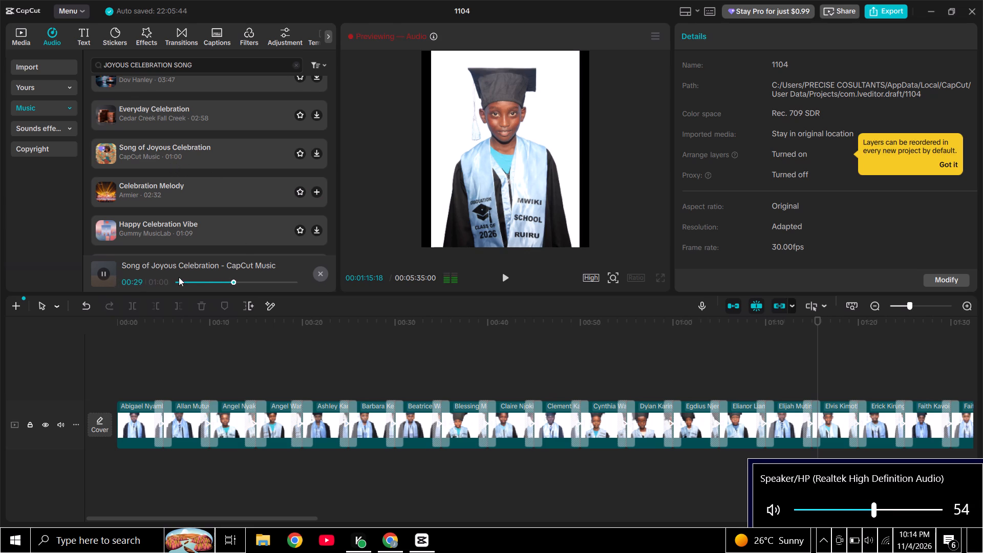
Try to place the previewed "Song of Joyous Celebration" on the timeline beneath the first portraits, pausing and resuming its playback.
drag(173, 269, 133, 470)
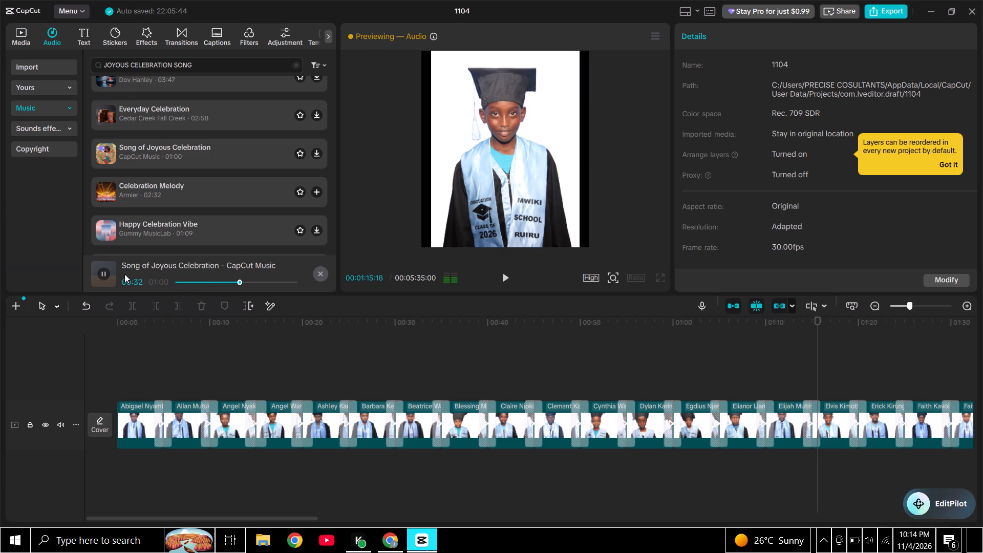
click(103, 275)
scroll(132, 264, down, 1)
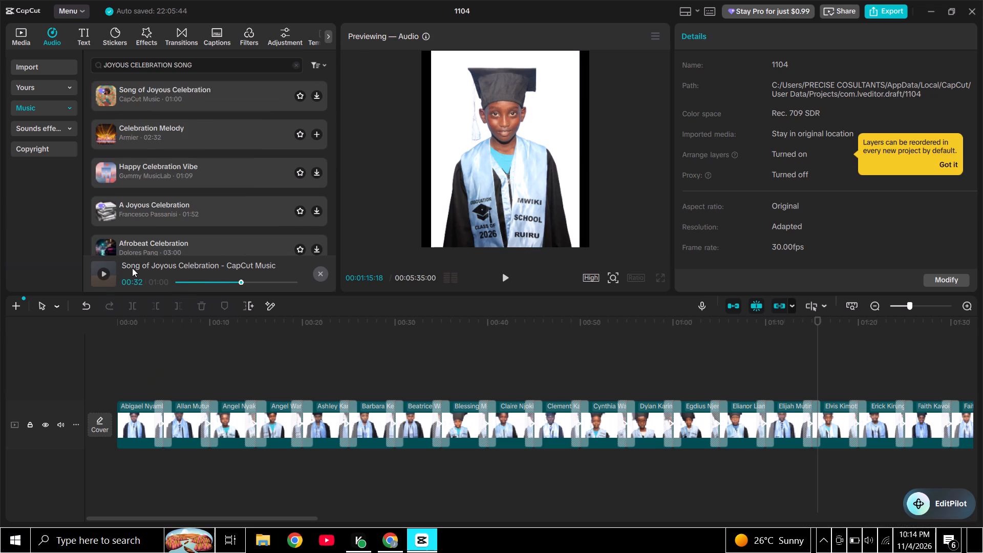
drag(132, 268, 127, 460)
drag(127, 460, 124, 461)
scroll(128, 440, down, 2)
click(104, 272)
Add the first "Song of Joyous Celebration" track to the timeline at the playhead.
scroll(294, 267, down, 2)
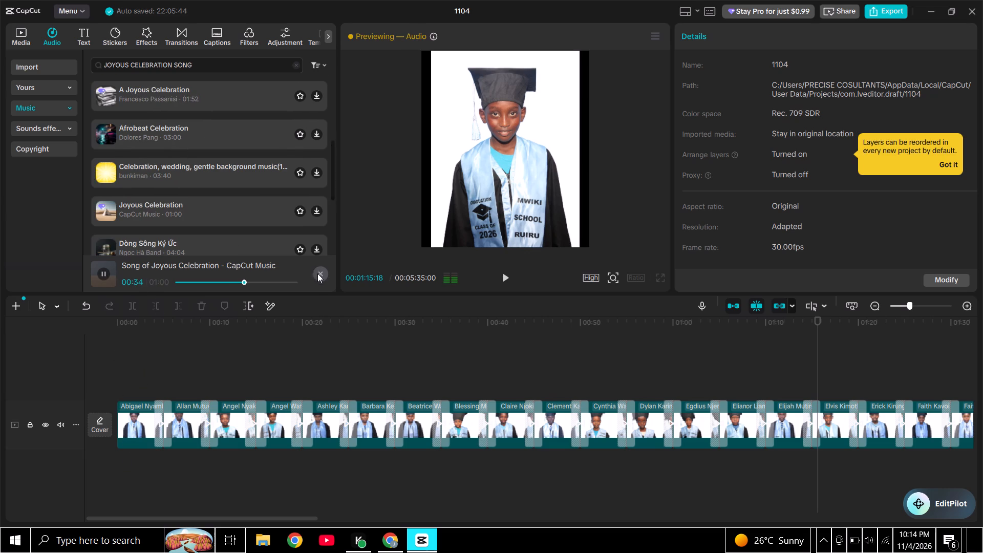
scroll(199, 217, up, 5)
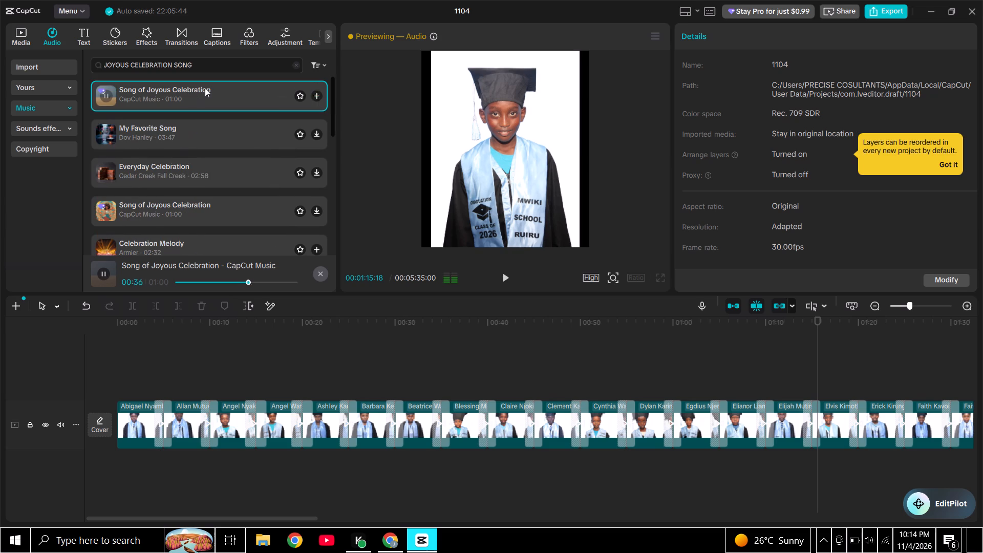
click(314, 96)
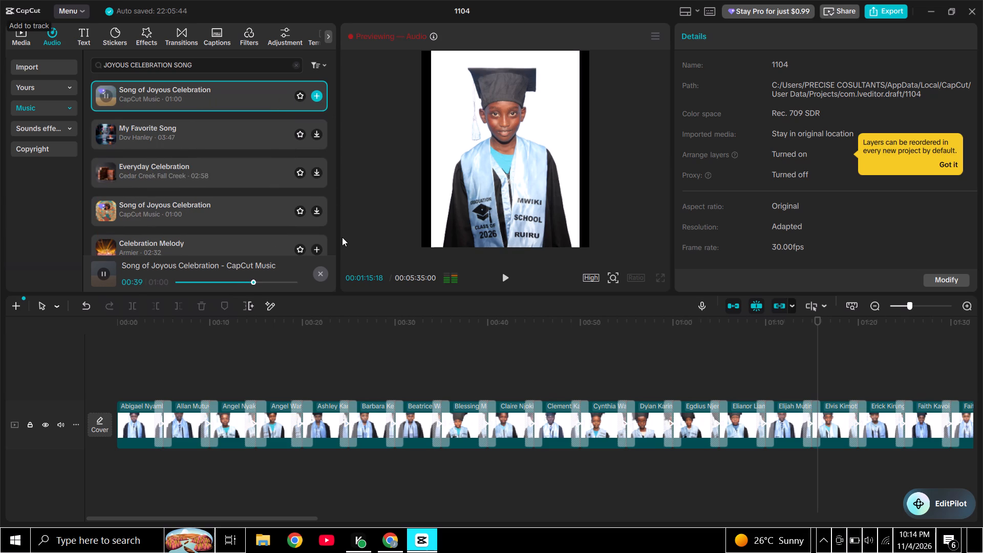
scroll(342, 237, down, 2)
scroll(296, 472, down, 5)
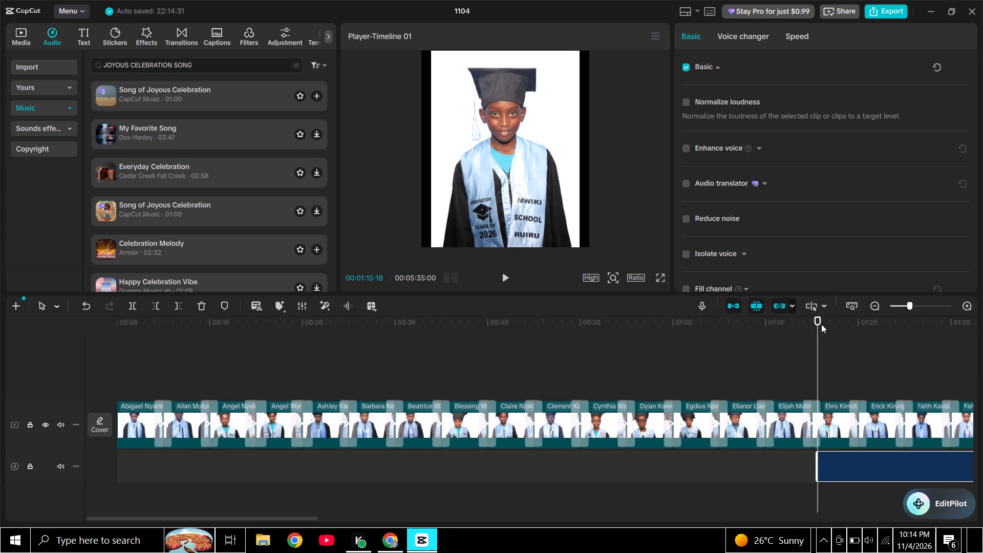
Return the playhead to 00:00:00:00 and move the "Song of Joyous Celebration" clip back toward the start of the timeline.
drag(817, 323, 229, 316)
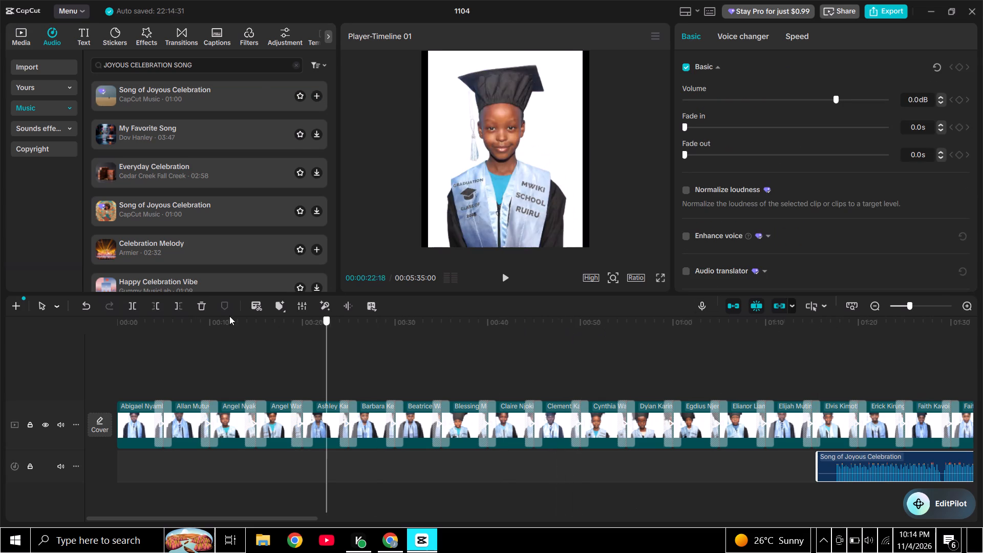
drag(229, 316, 119, 313)
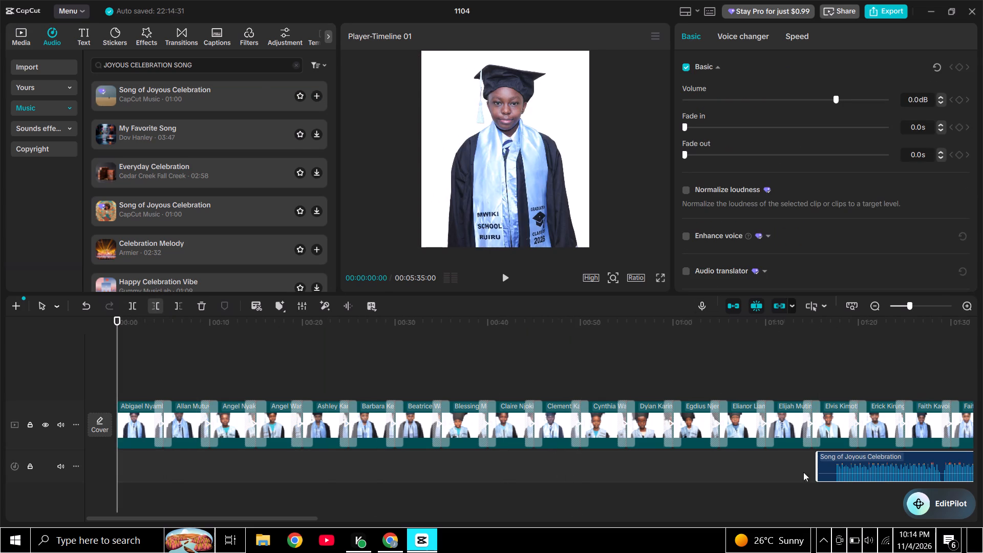
drag(826, 466, 511, 459)
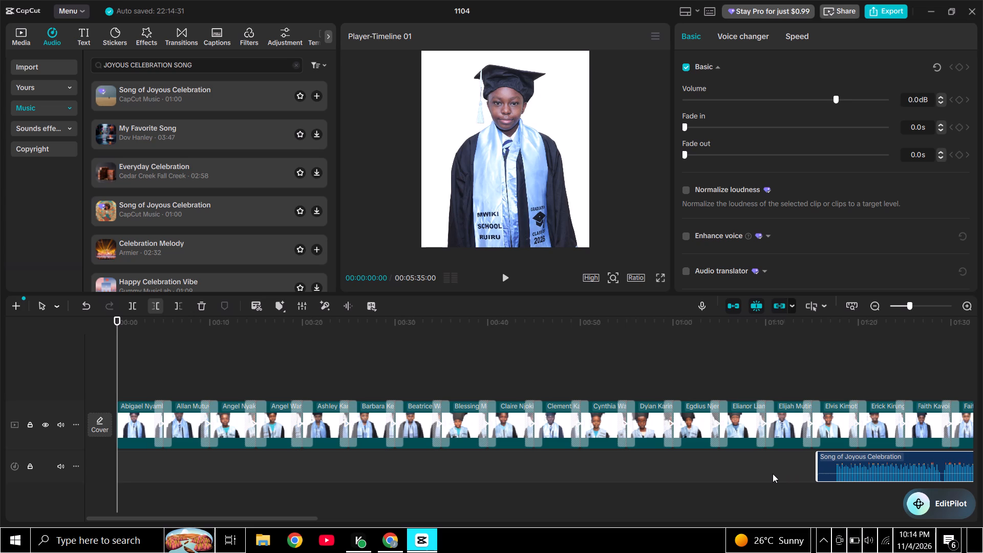